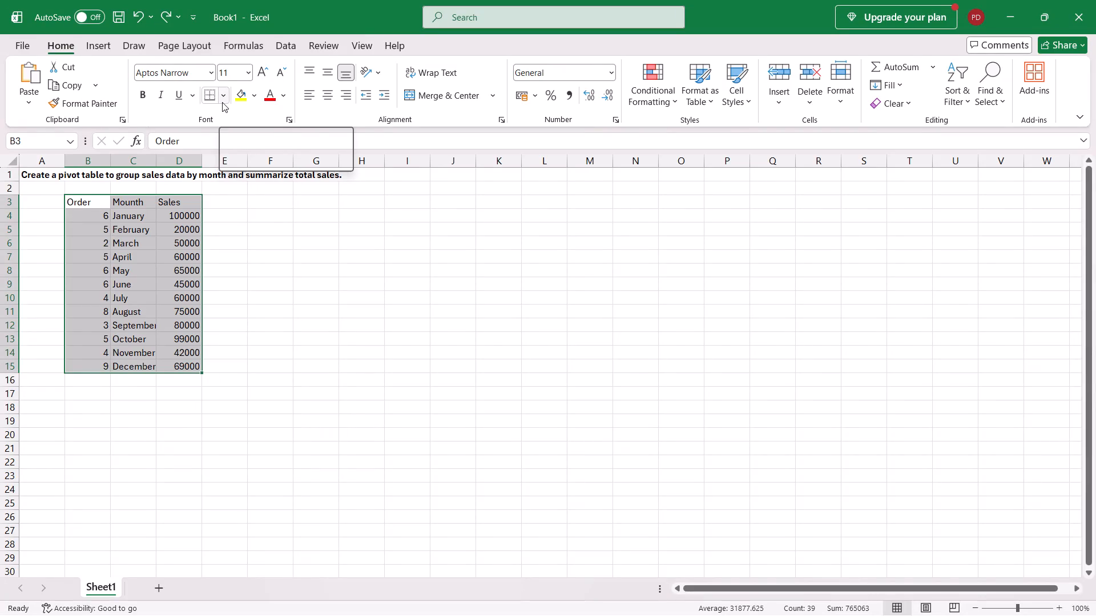
Make the header cells Order, Mounth and Sales in B3:D3 bold.
click(280, 254)
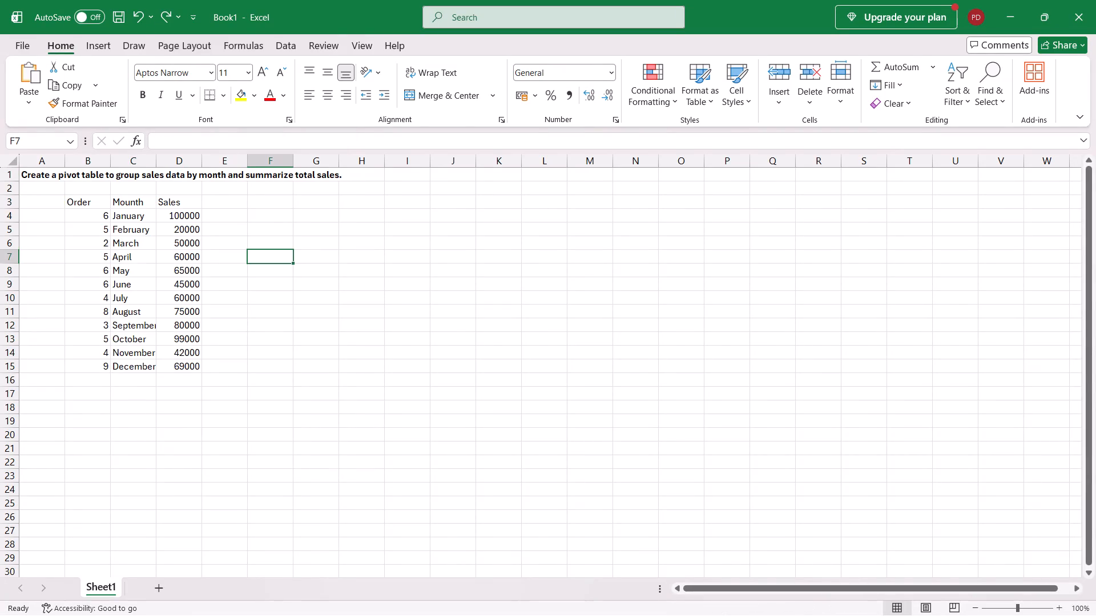
drag(81, 200, 169, 198)
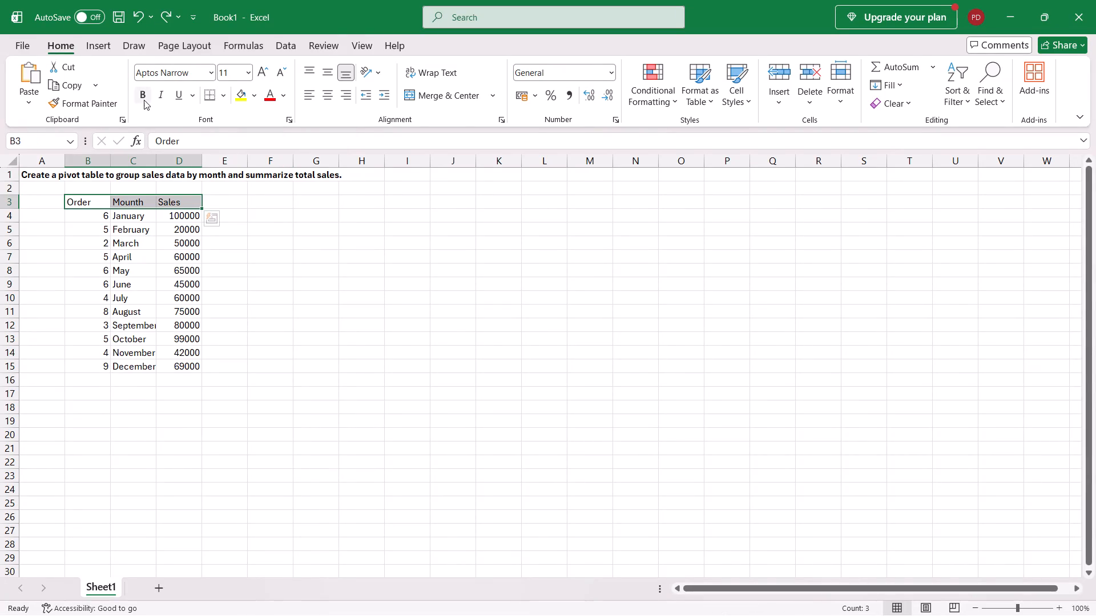
click(143, 98)
Apply all borders to the sales data table in B3:D15.
drag(89, 197, 194, 368)
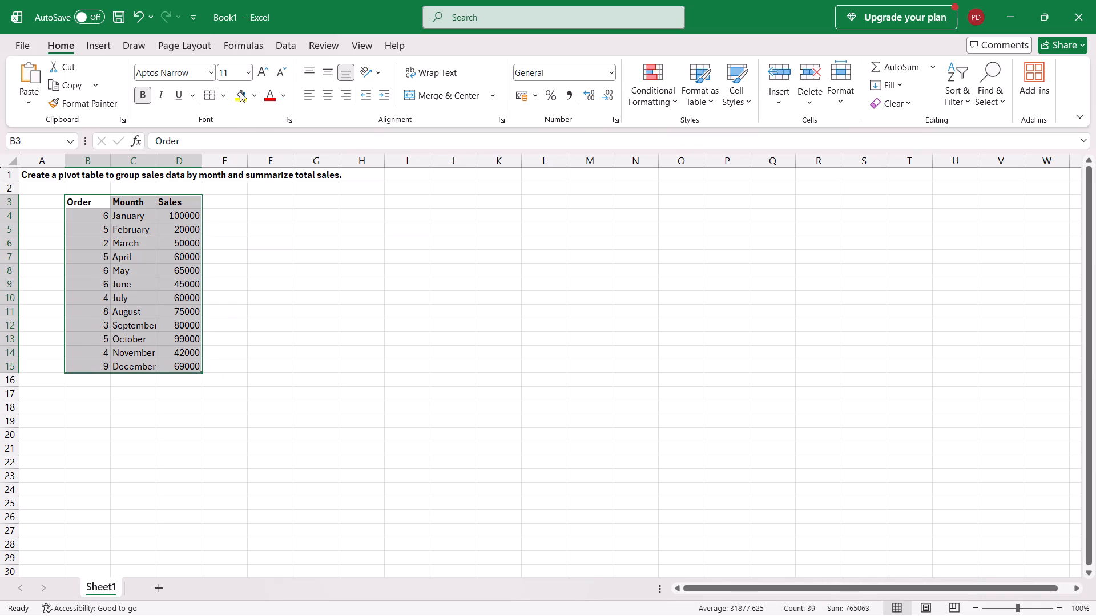
click(220, 96)
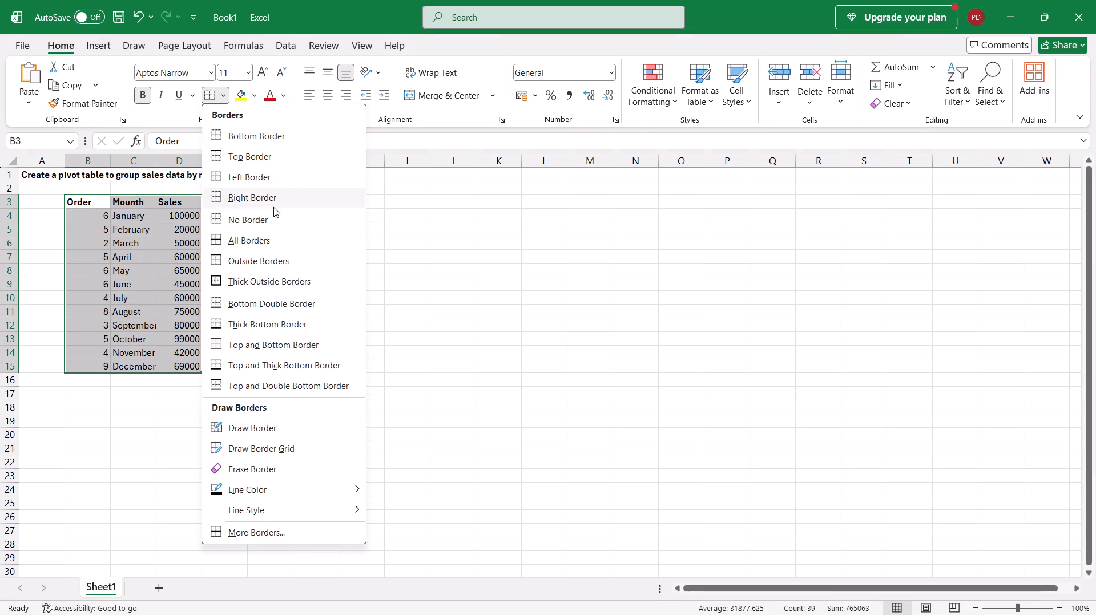
click(278, 248)
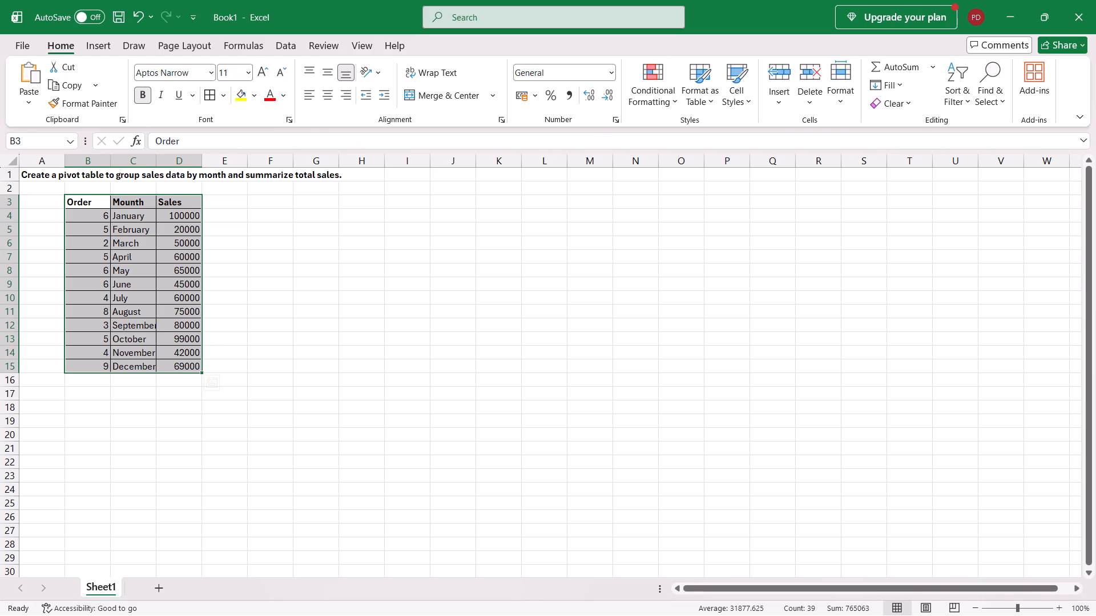
click(265, 240)
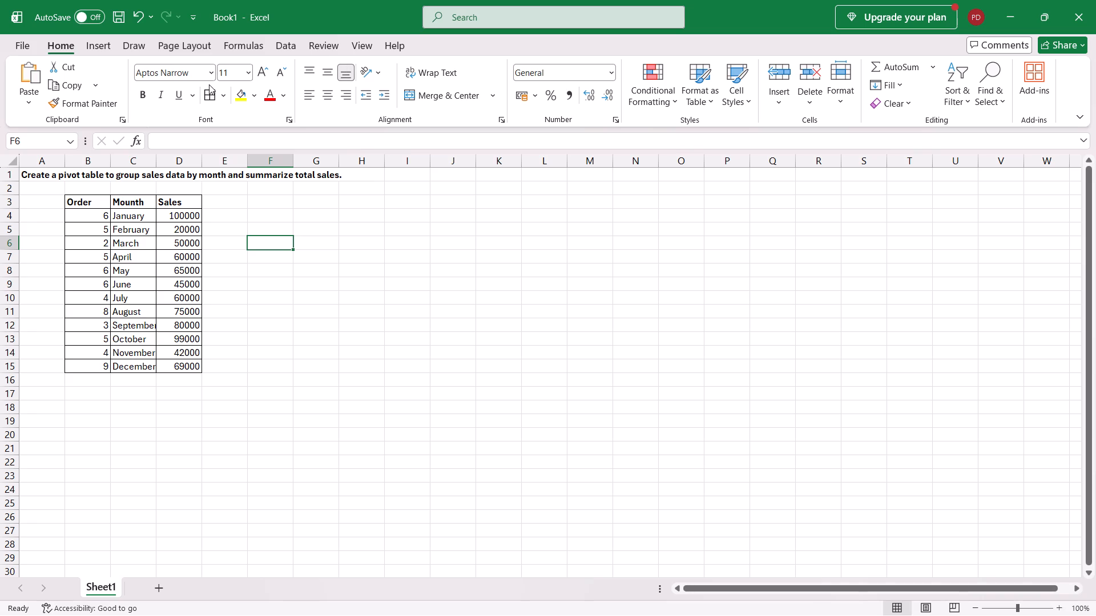
Capture a full-screen snip of the worksheet with the insert commands showing, and choose to save it to a file.
click(92, 39)
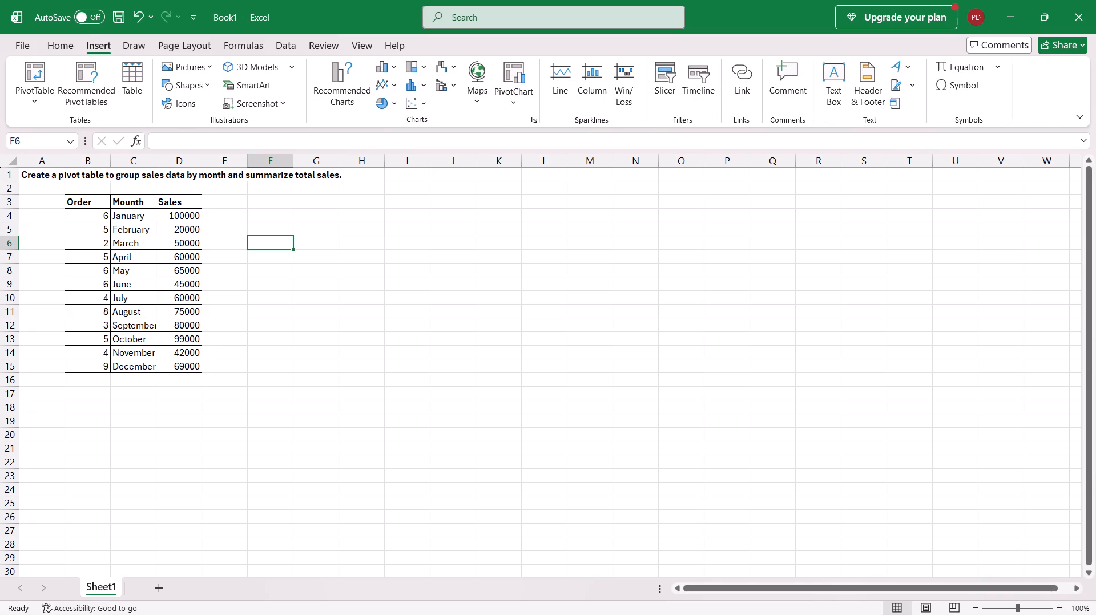
key(Print)
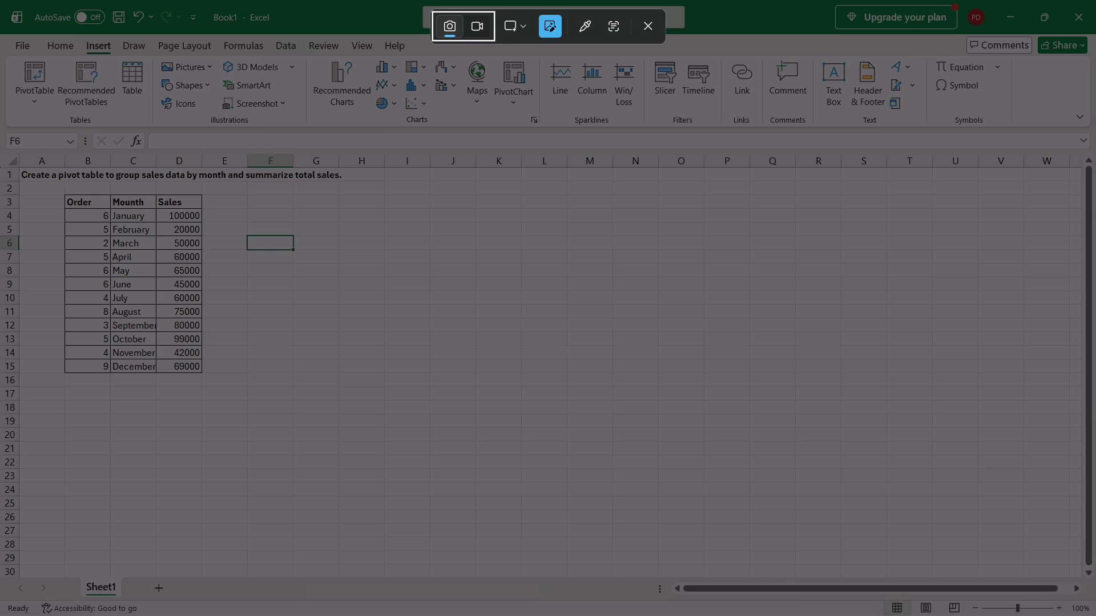
drag(3, 0, 1095, 590)
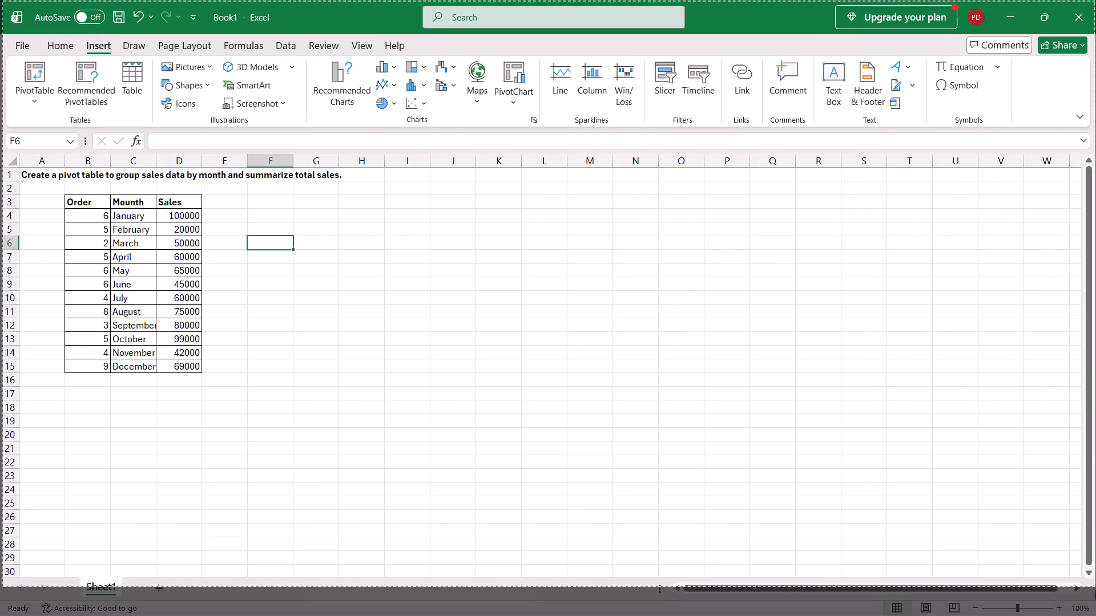
drag(1095, 590, 1095, 615)
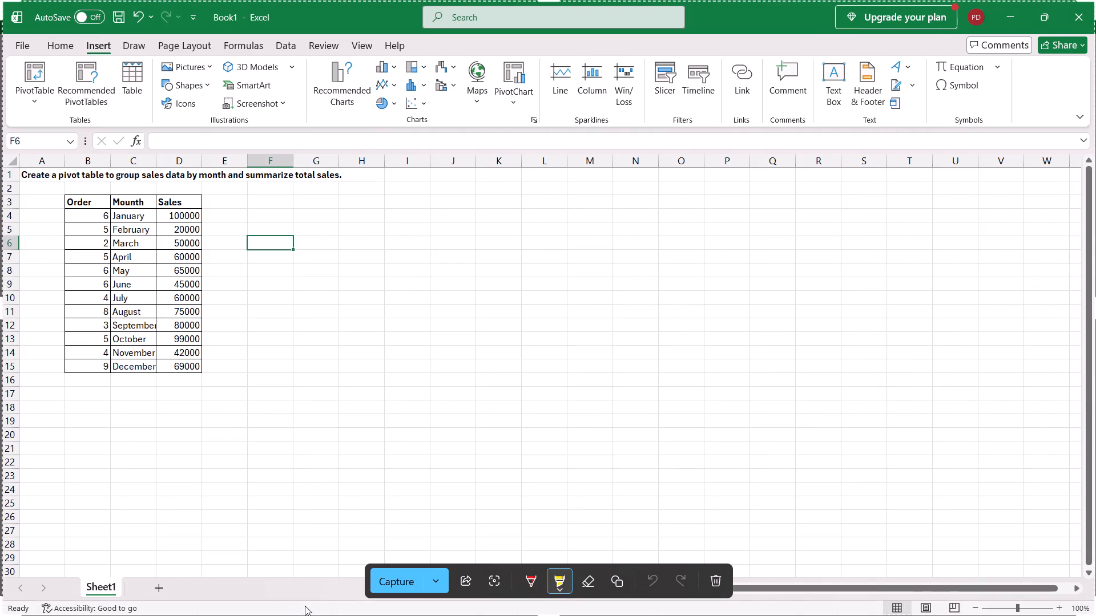
click(432, 575)
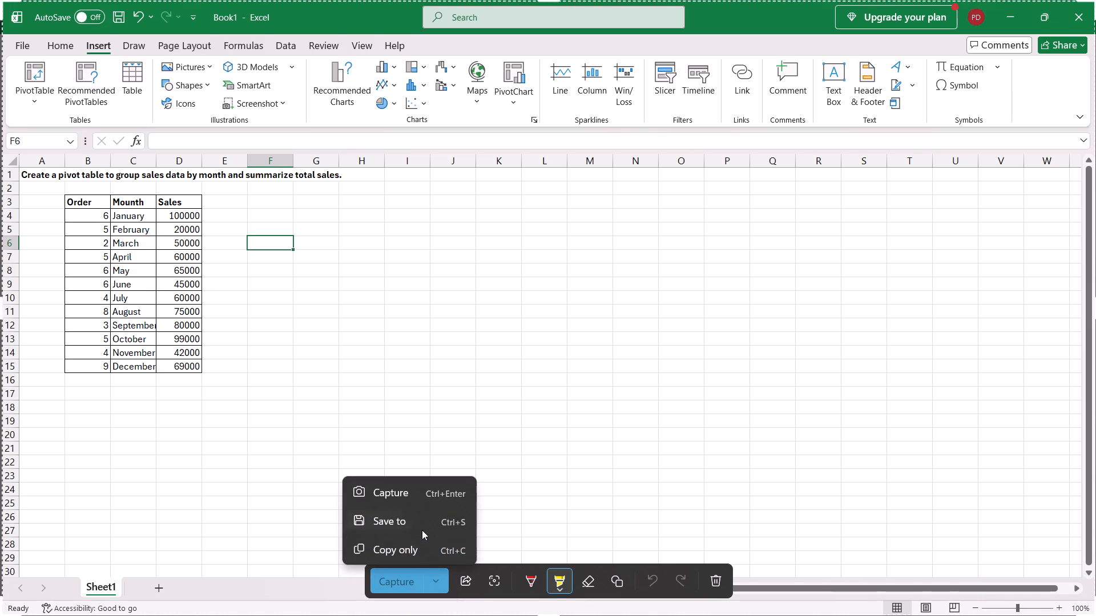
click(422, 530)
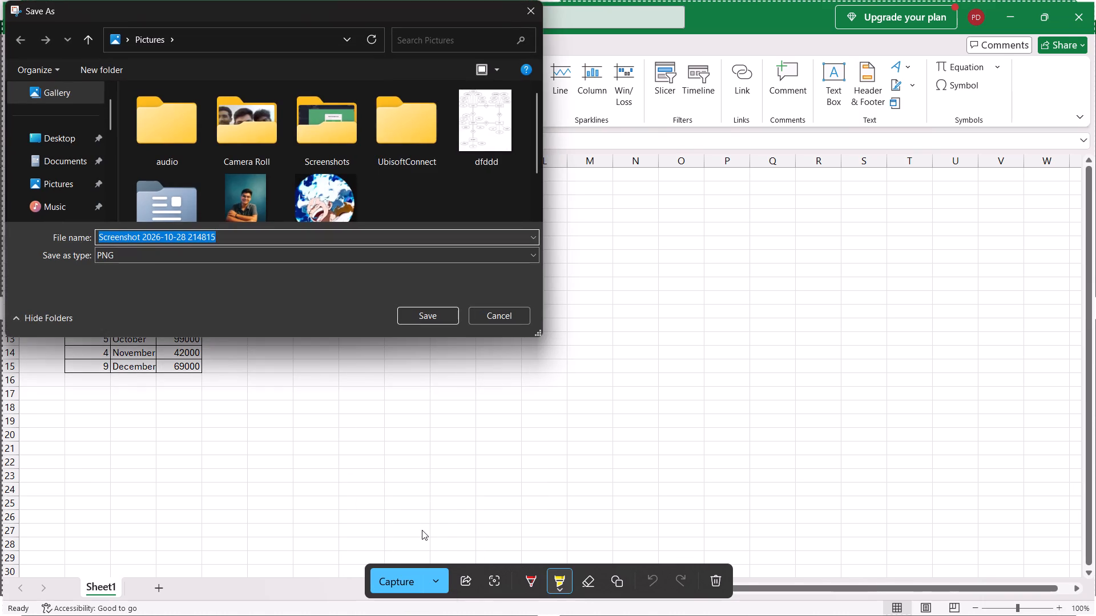
Browse to the MCA-I folder on New Volume (D:) as the screenshot's save location.
scroll(84, 139, down, 3)
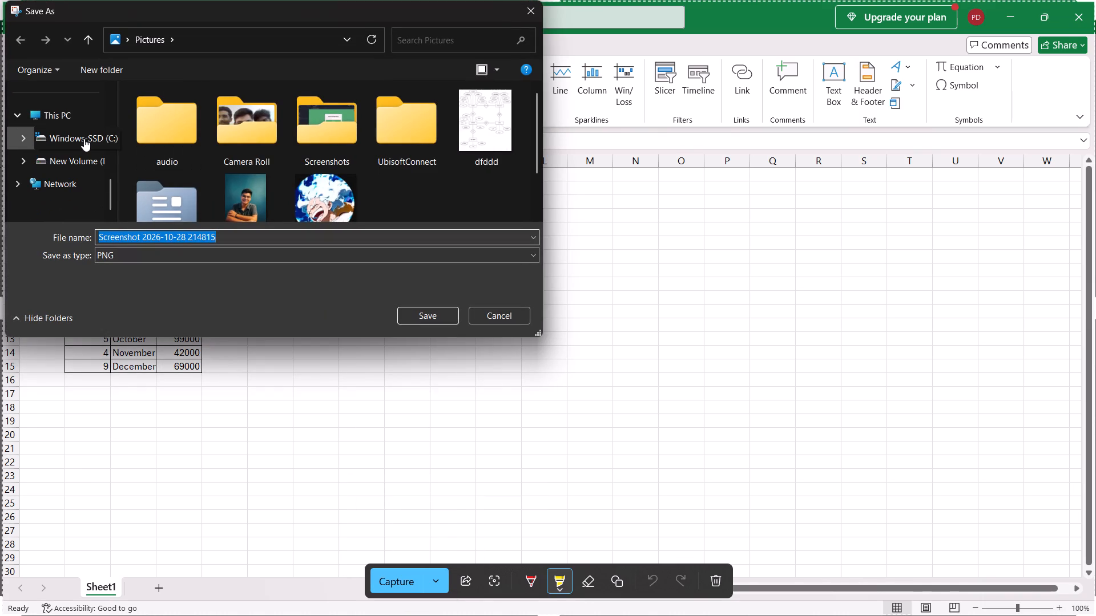
scroll(86, 153, up, 1)
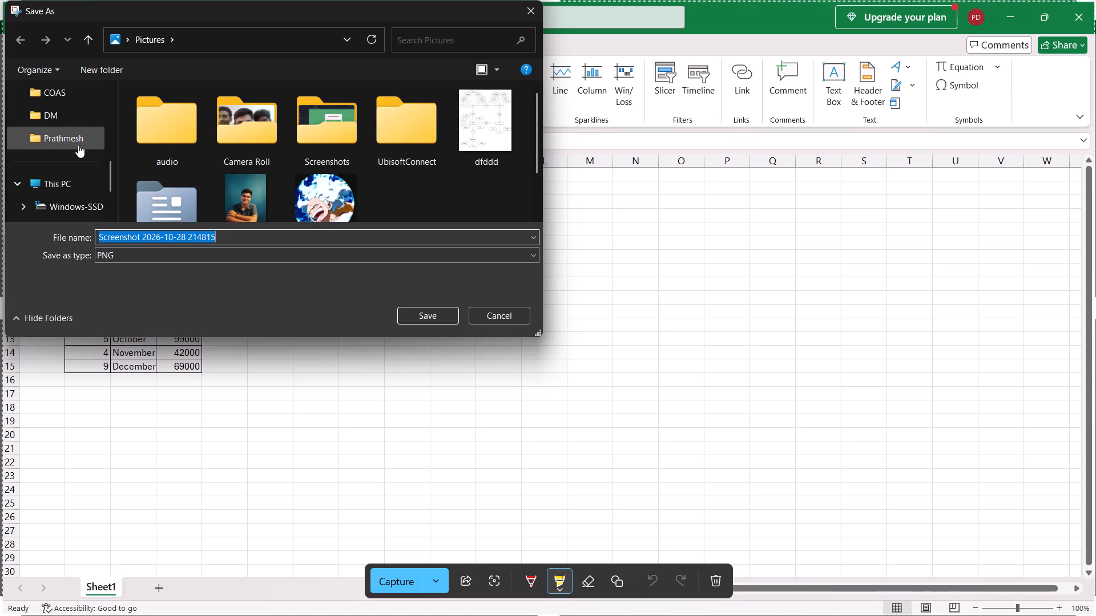
click(78, 145)
scroll(78, 145, up, 1)
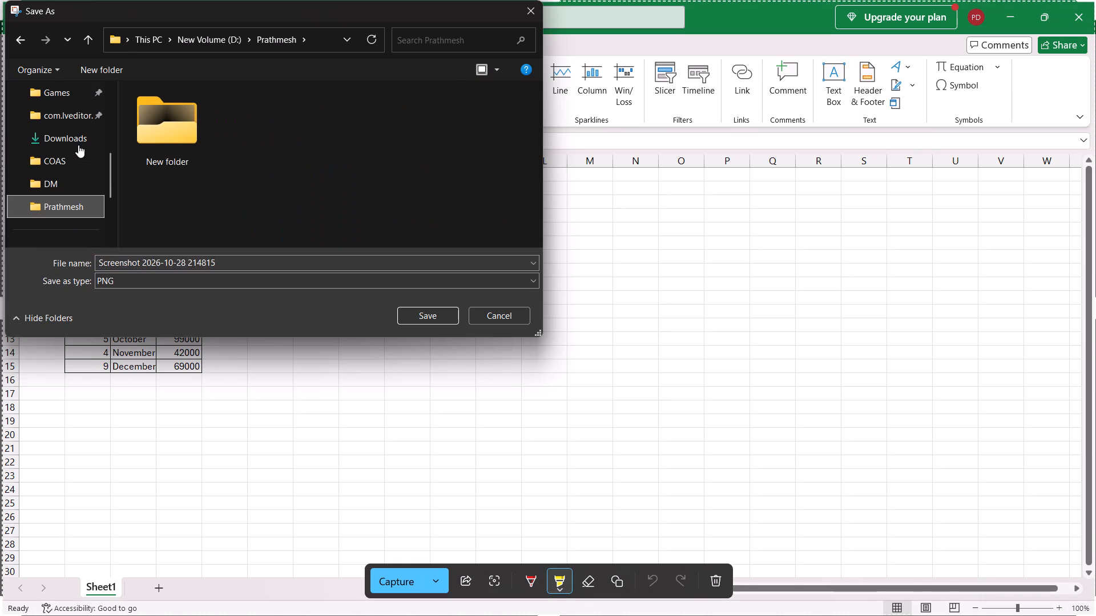
scroll(78, 145, up, 1)
scroll(76, 147, down, 4)
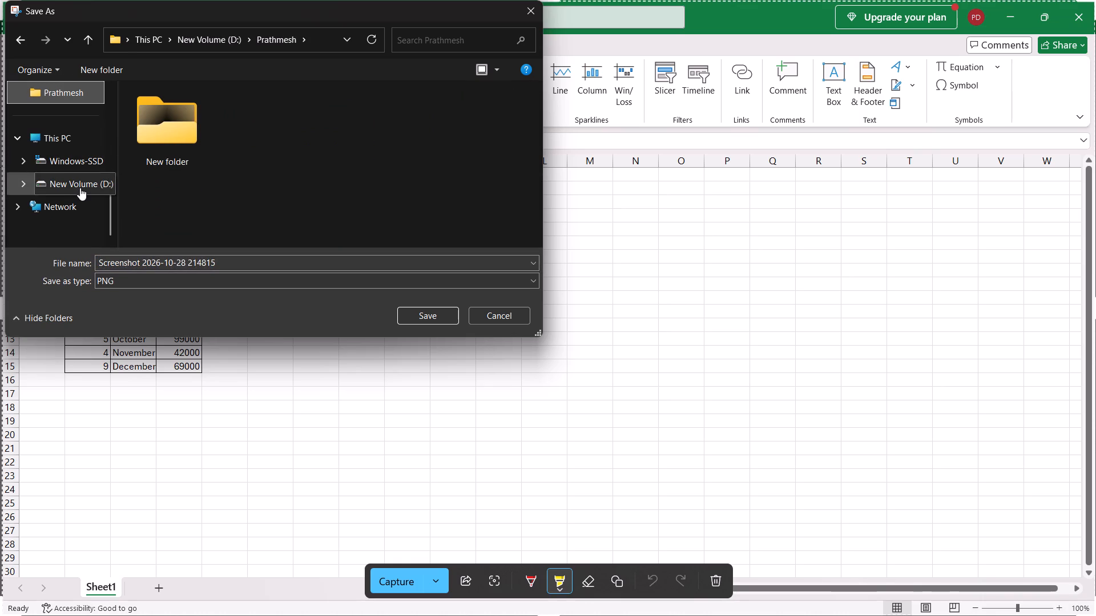
click(80, 188)
scroll(260, 169, down, 1)
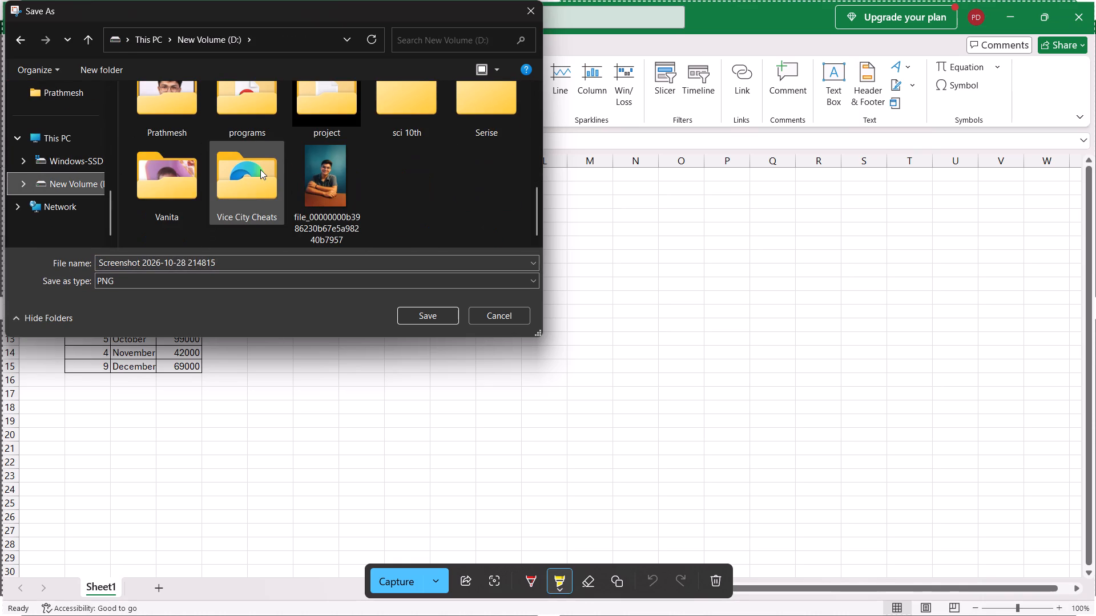
scroll(260, 169, down, 3)
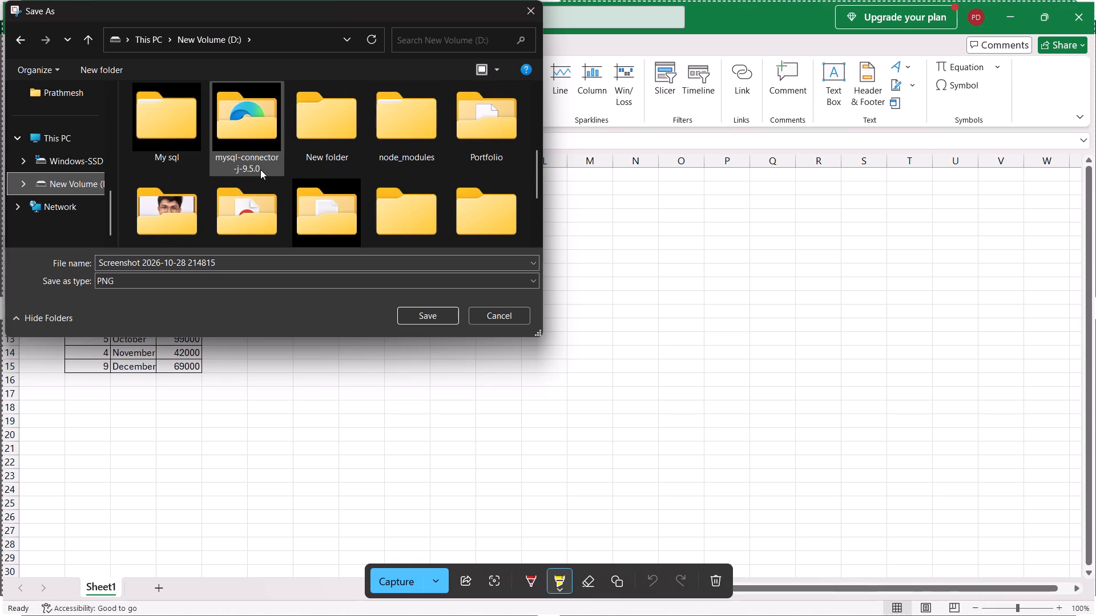
scroll(260, 169, down, 1)
scroll(260, 169, up, 1)
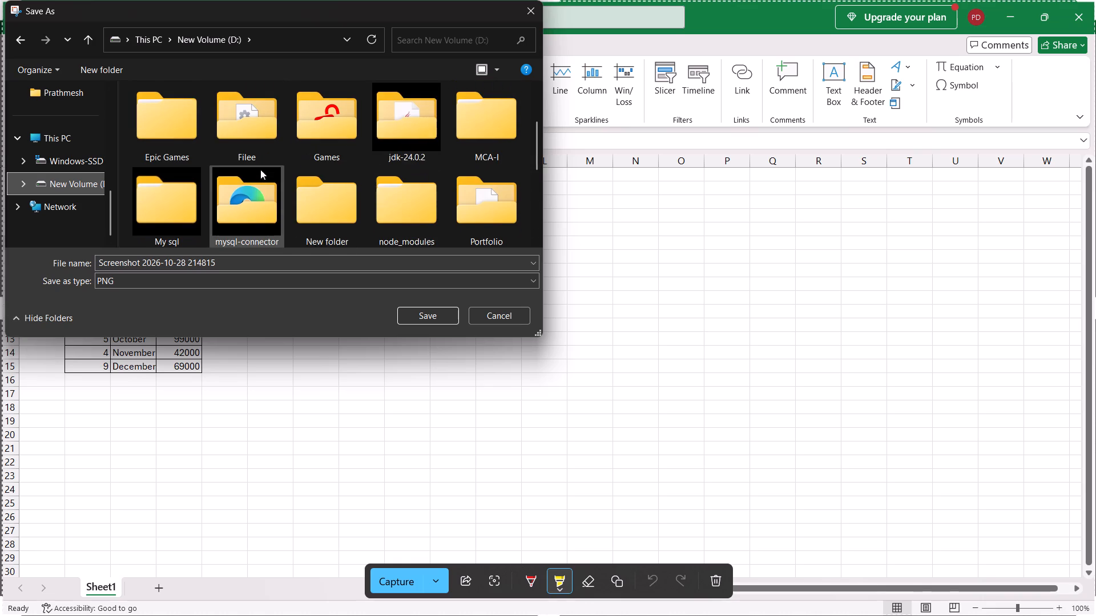
scroll(260, 169, up, 1)
double_click(493, 156)
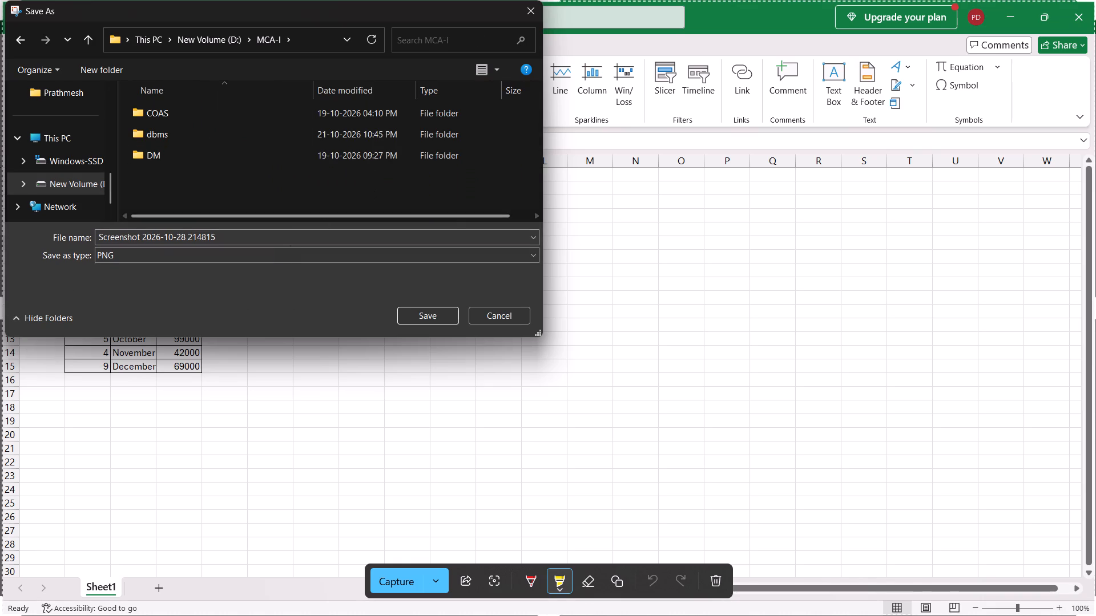
Create a folder named DEV inside MCA-I and open it.
click(104, 70)
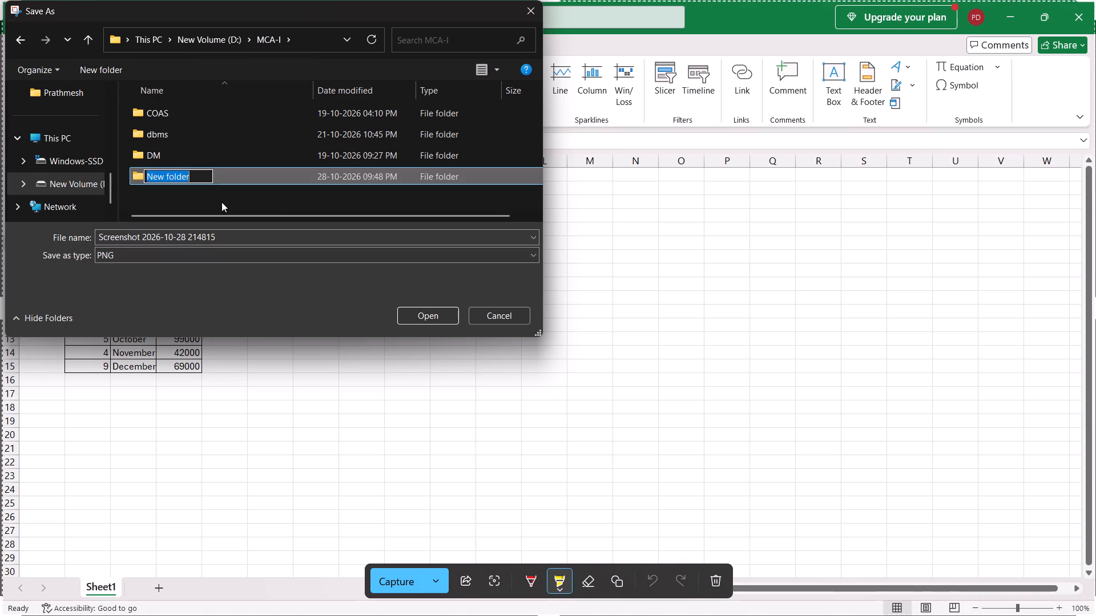
text(DEV)
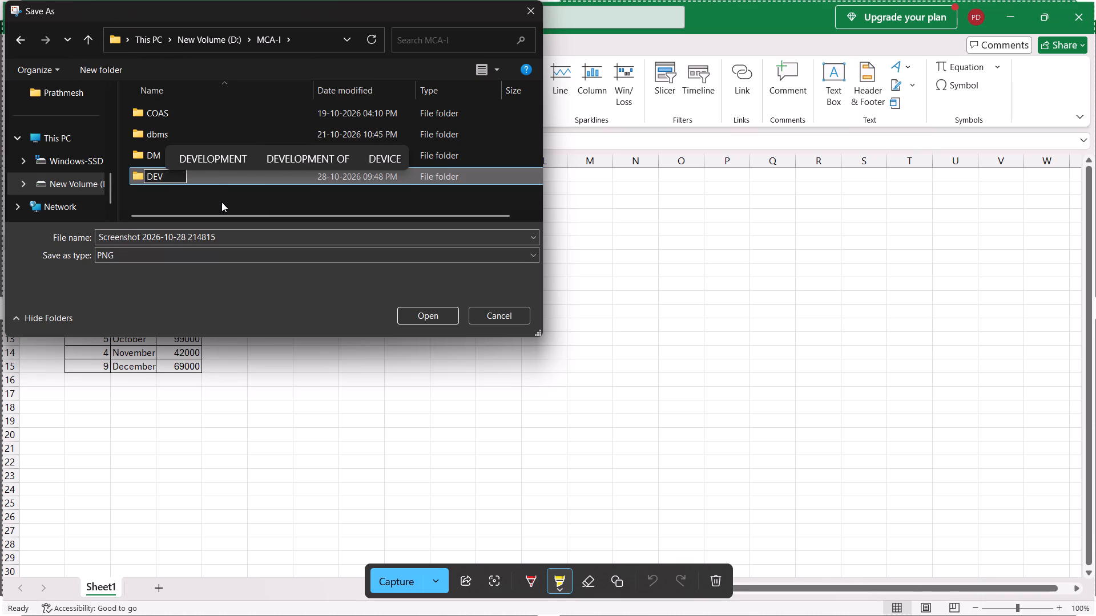
key(Return)
key(Return)
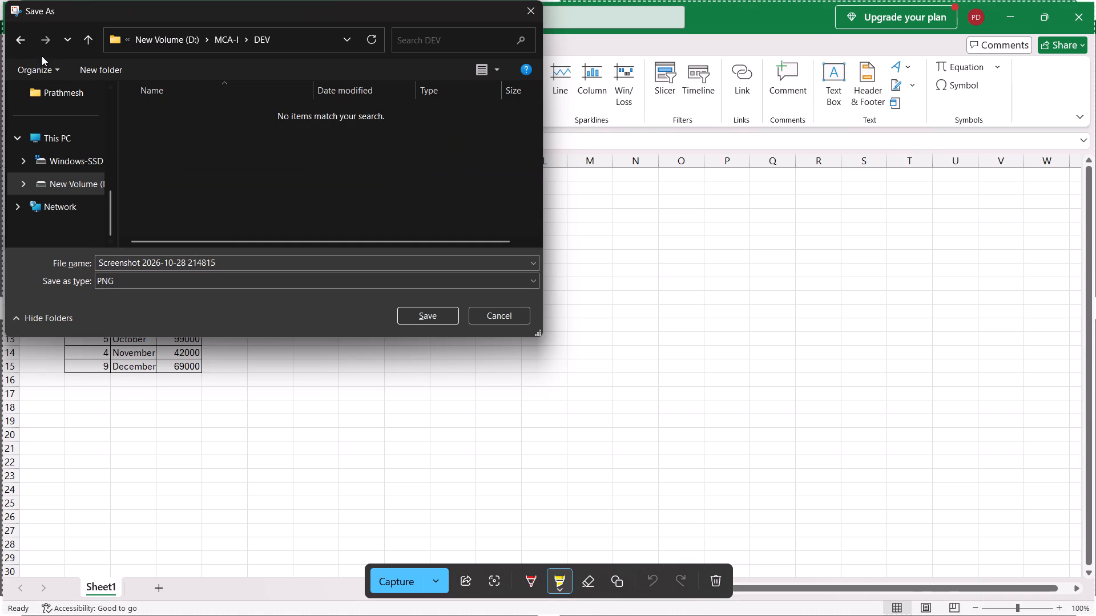
Create a folder named Assignment inside DEV and open it.
click(95, 70)
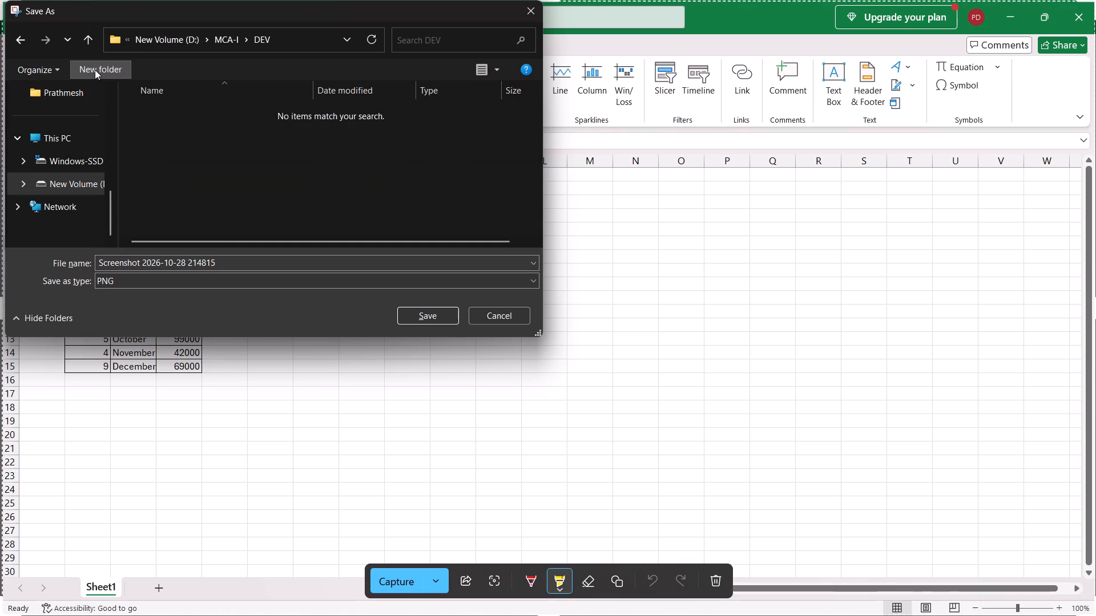
text(Ass)
text(igment)
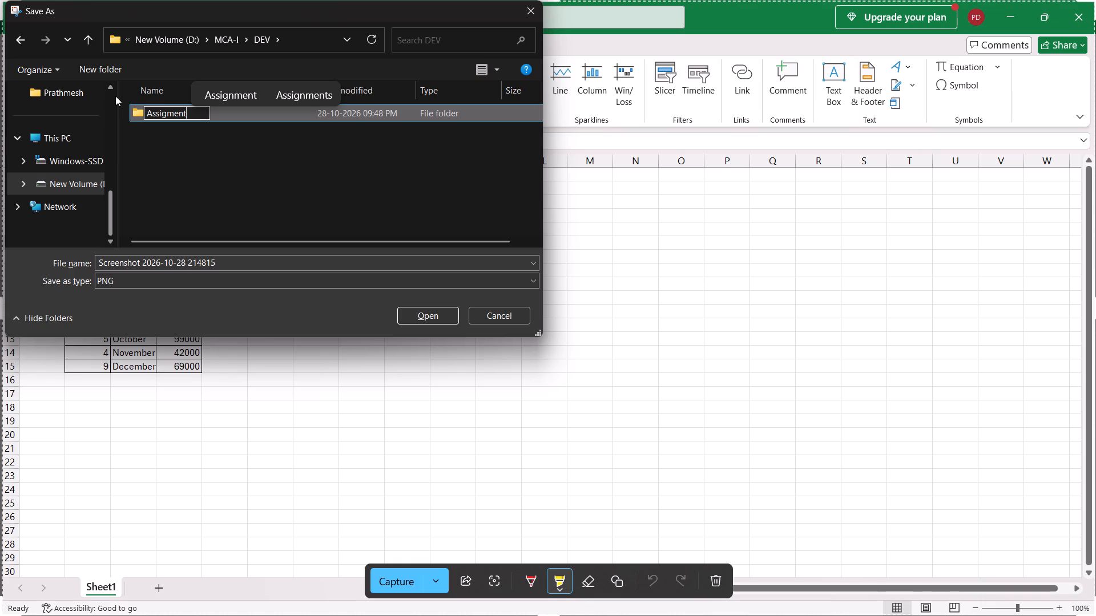
click(207, 92)
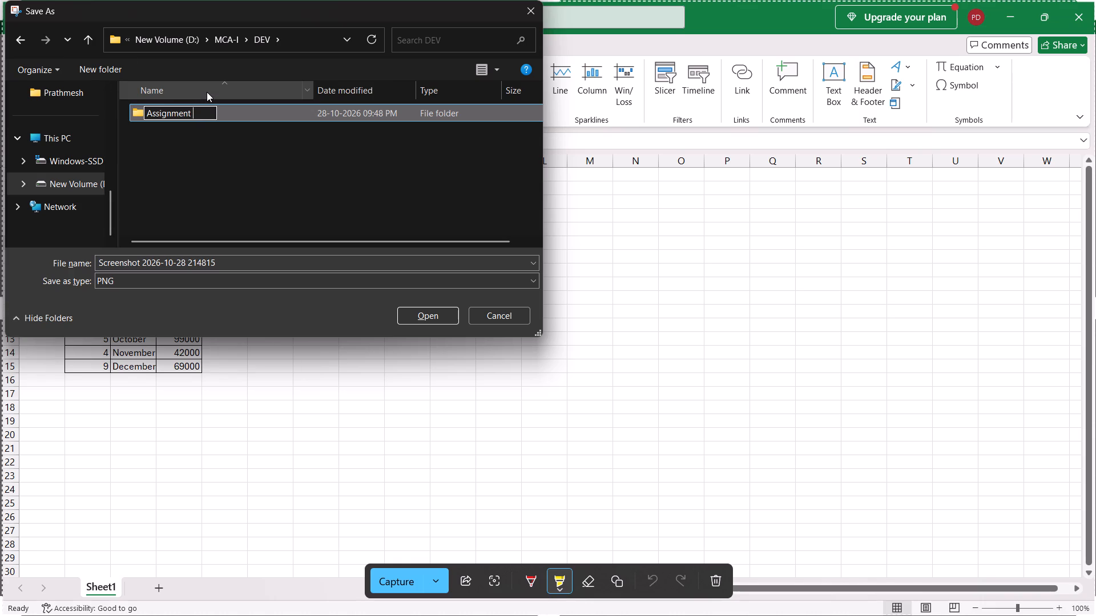
key(Return)
key(Return)
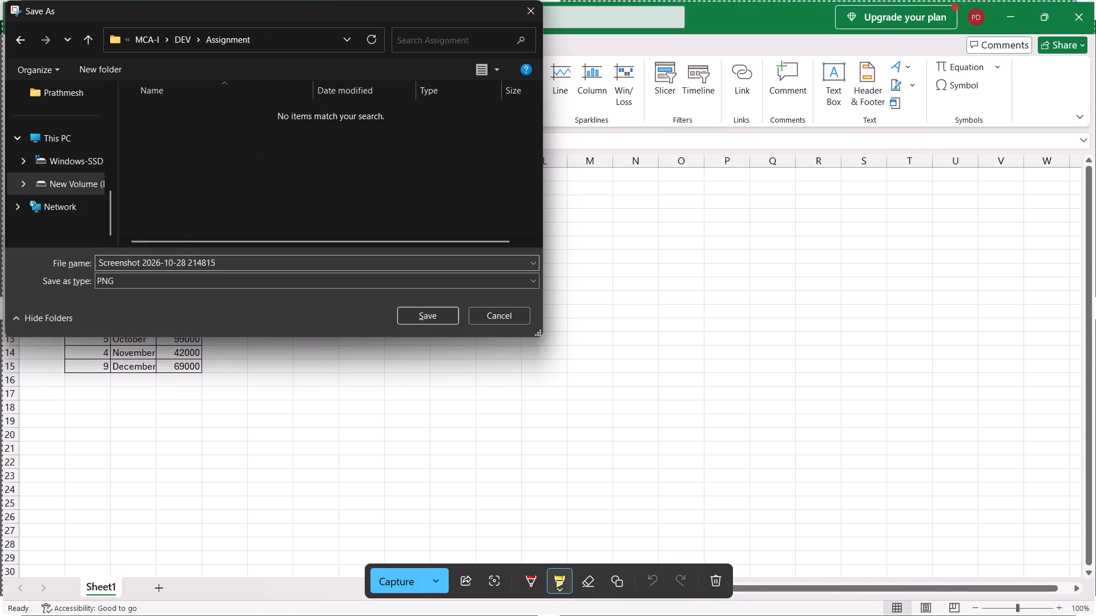
Save the screenshot in the Assignment folder as a PNG named Q1.1.
drag(217, 260, 187, 262)
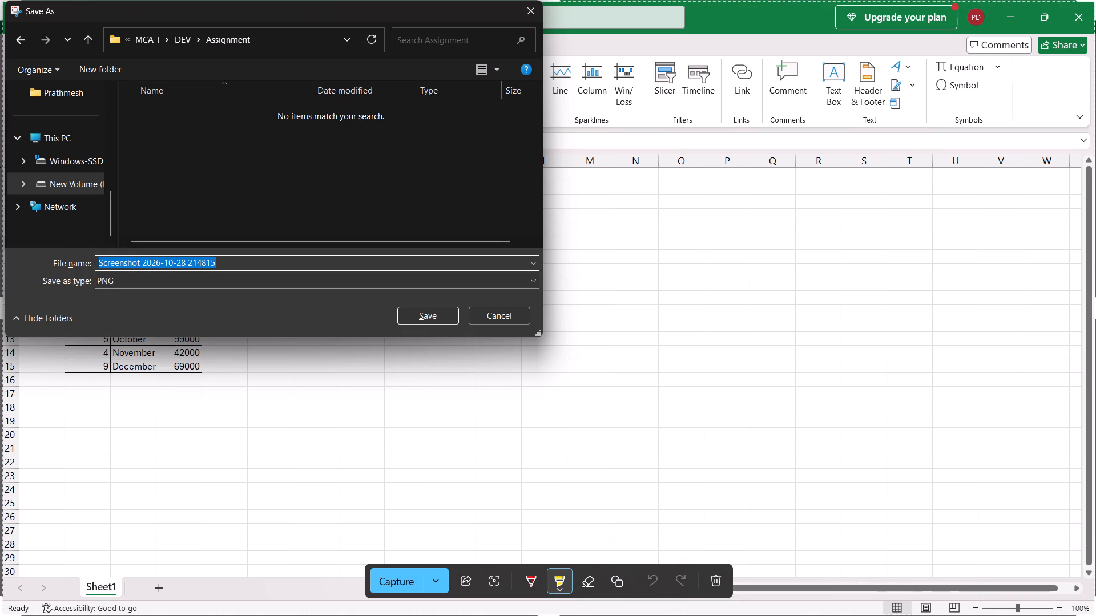
text(Q1)
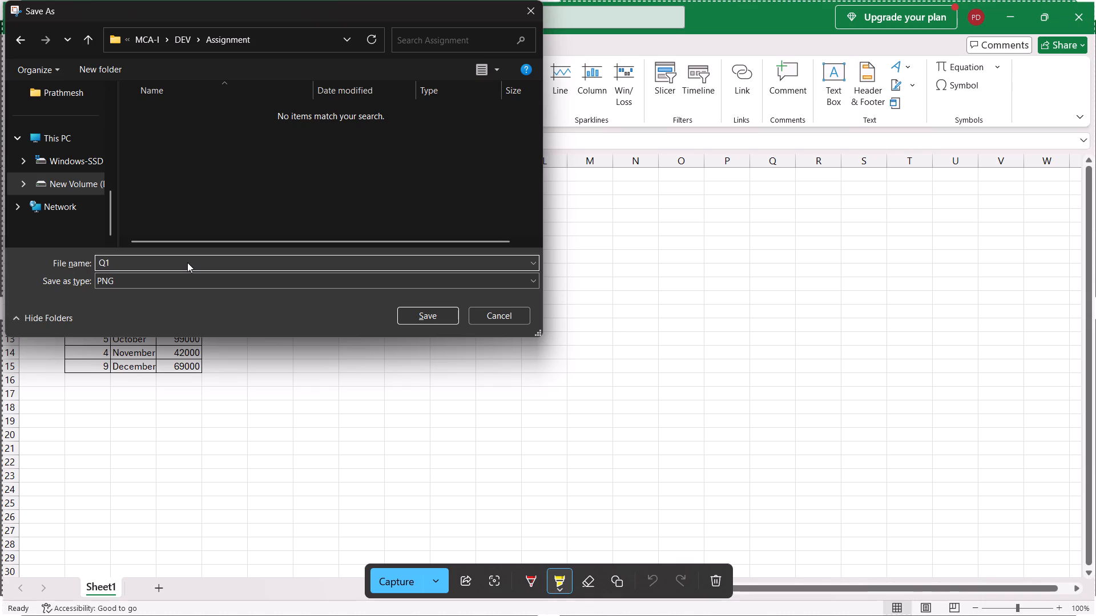
text(.1)
key(Return)
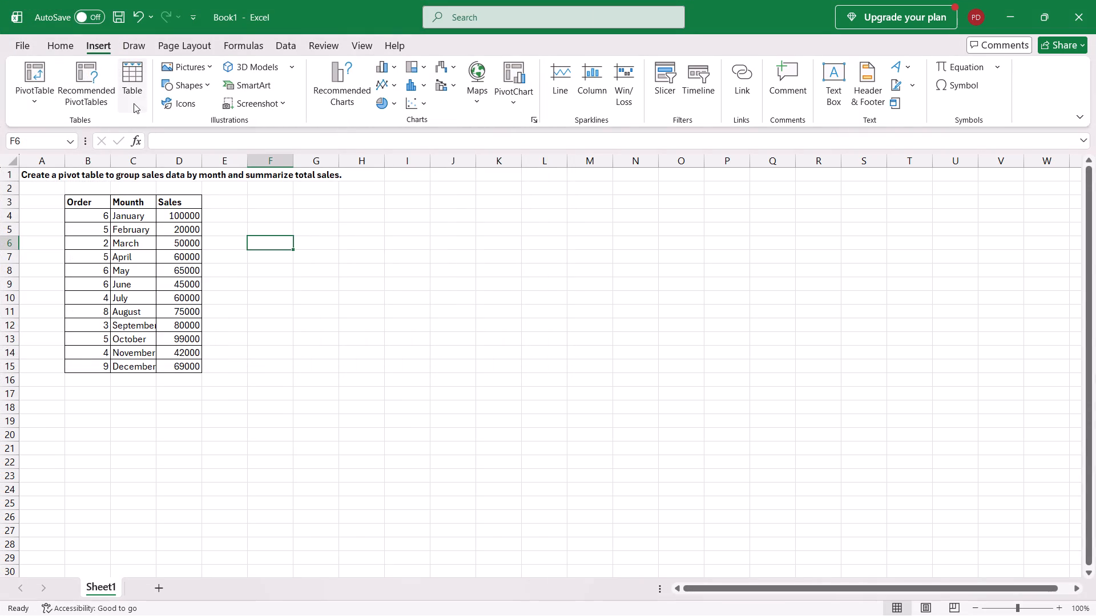
Start a PivotTable from a table or range, with its location at cell F6 of the existing worksheet.
click(41, 96)
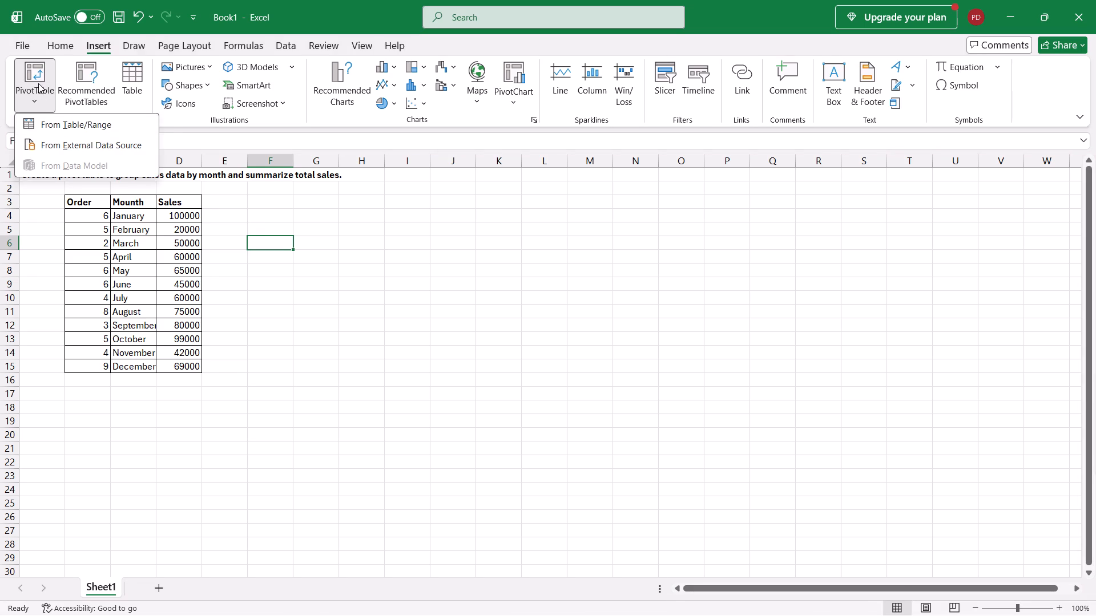
click(38, 83)
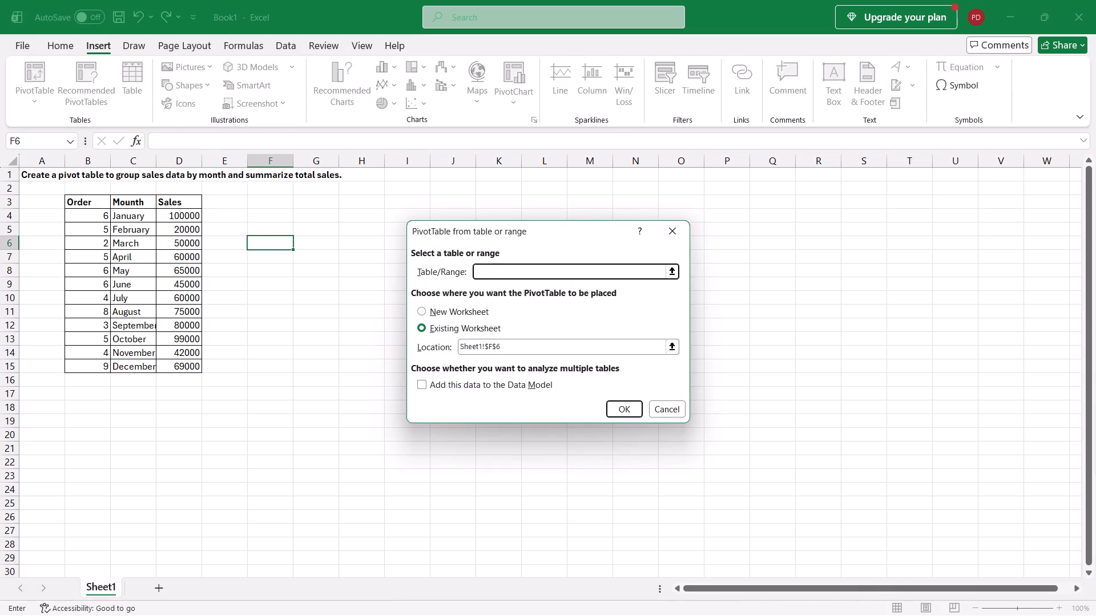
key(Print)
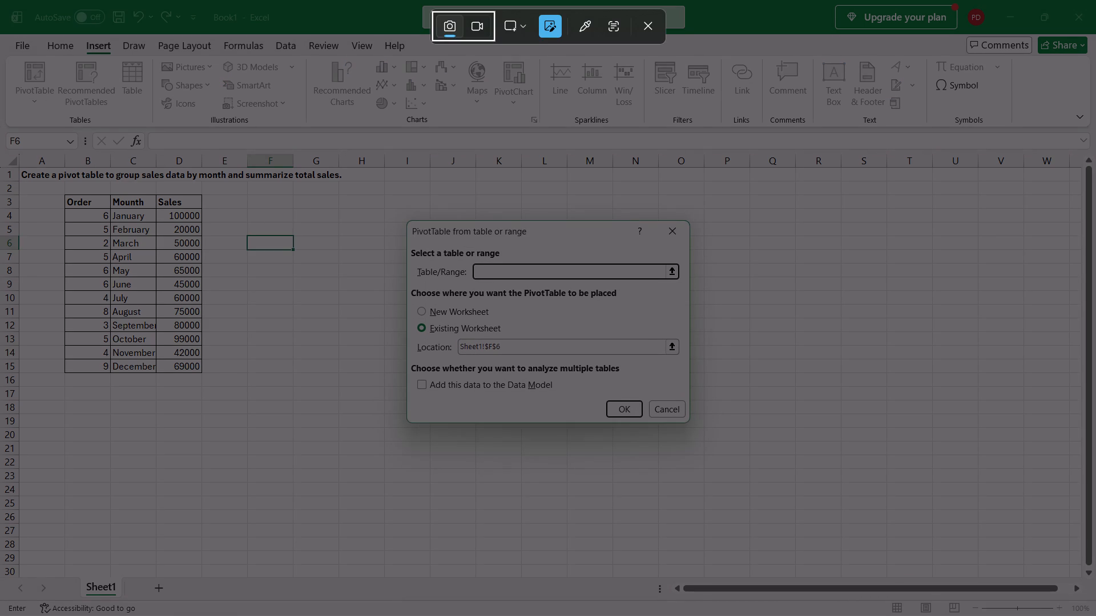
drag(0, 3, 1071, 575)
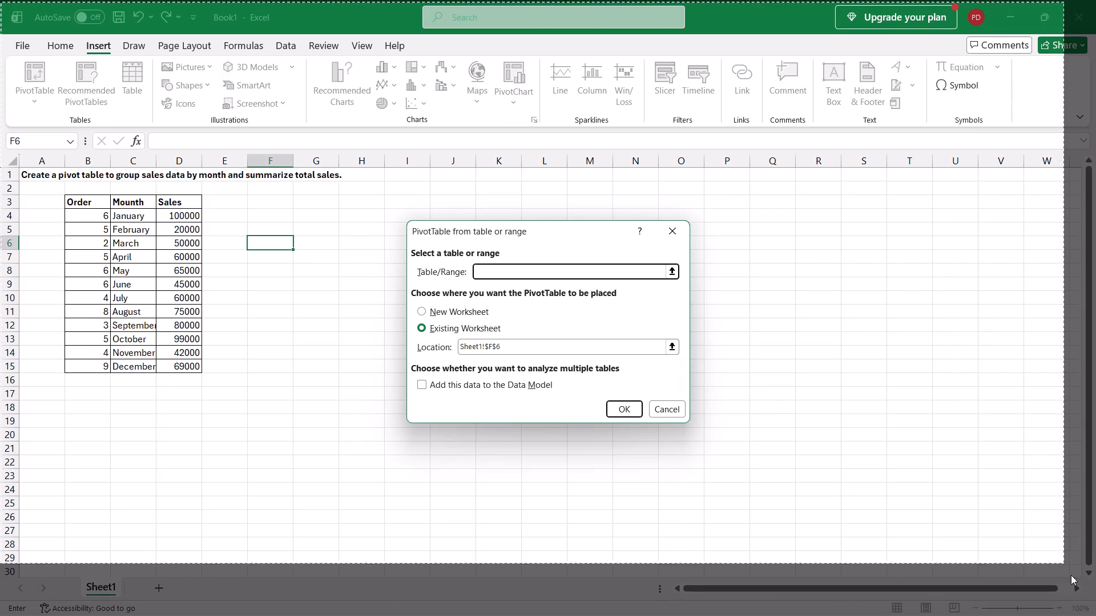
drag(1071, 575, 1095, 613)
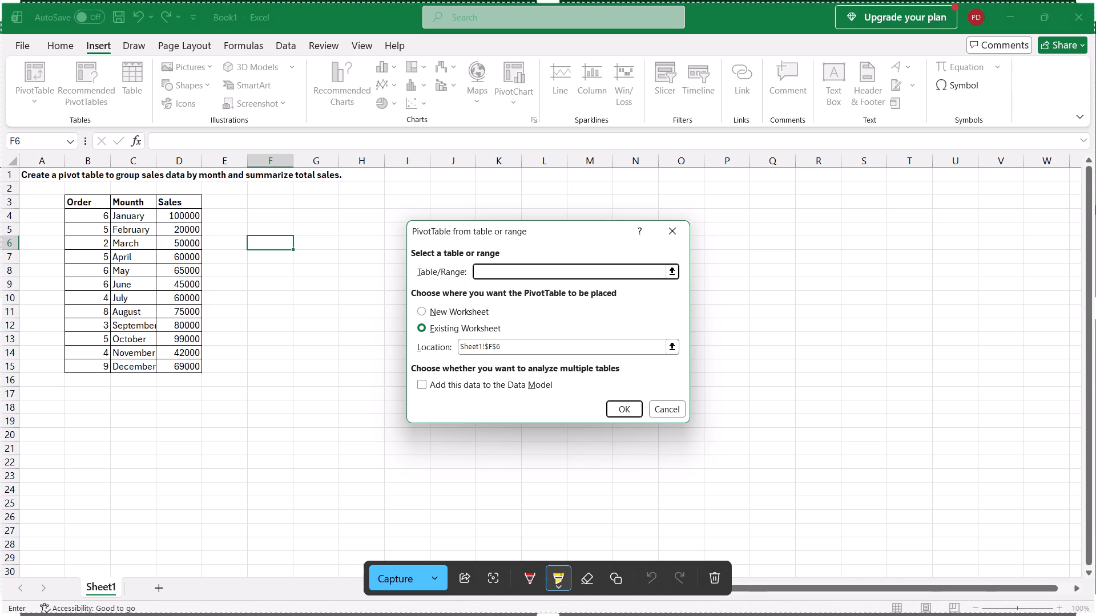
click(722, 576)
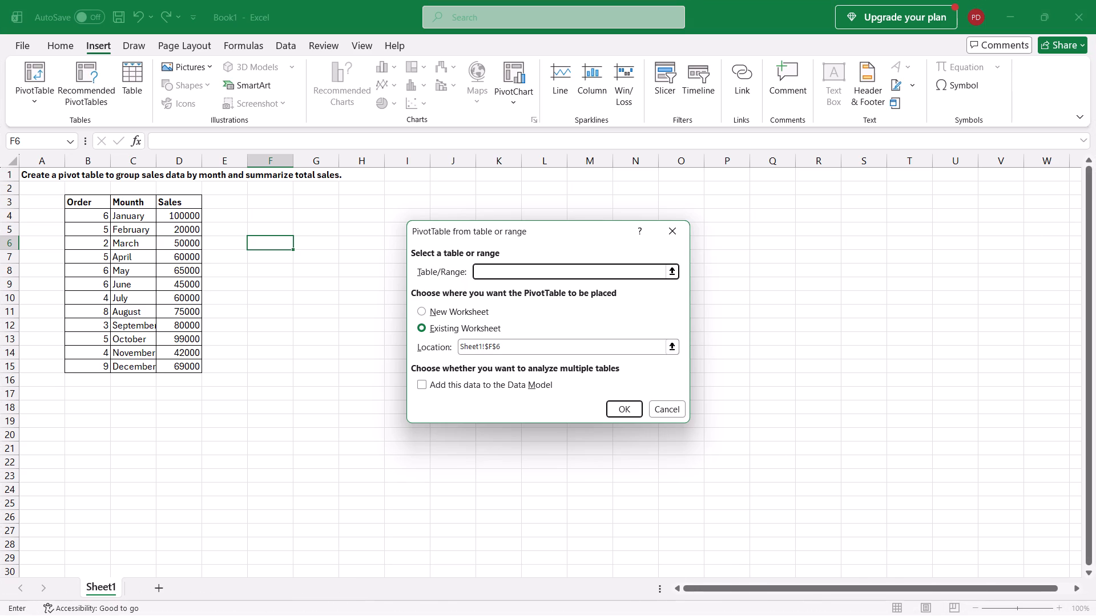
Set the PivotTable source range to the sales table with its headers, Sheet1!$B$3:$D$15.
drag(102, 200, 147, 270)
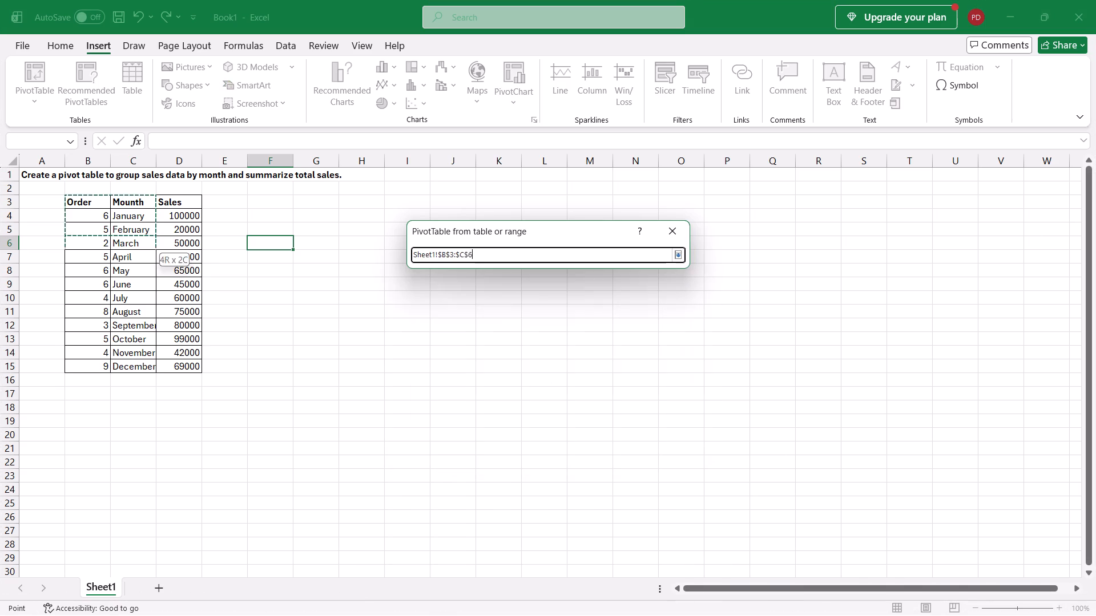
drag(147, 270, 194, 368)
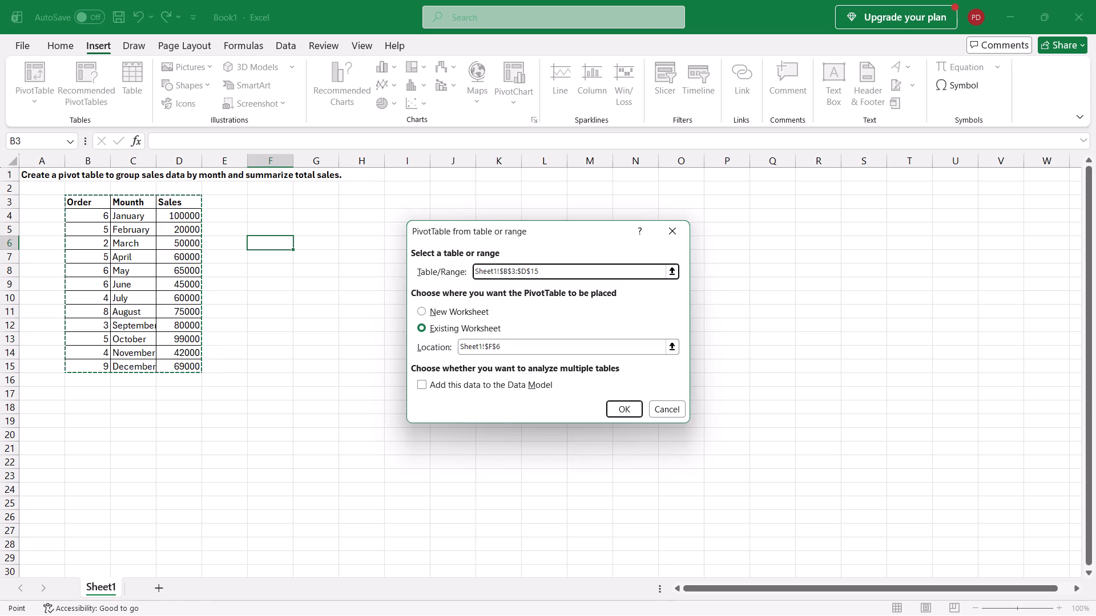
Capture the full screen with the filled-in PivotTable dialog and save it in the Assignment folder as a PNG named Q!.2.
click(0, 0)
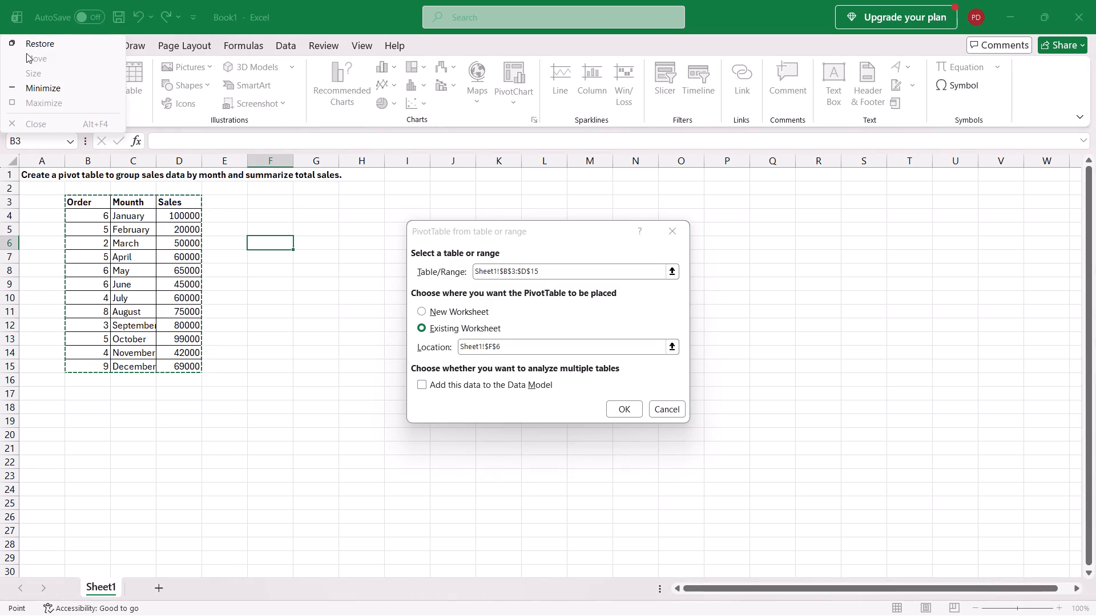
key(Print)
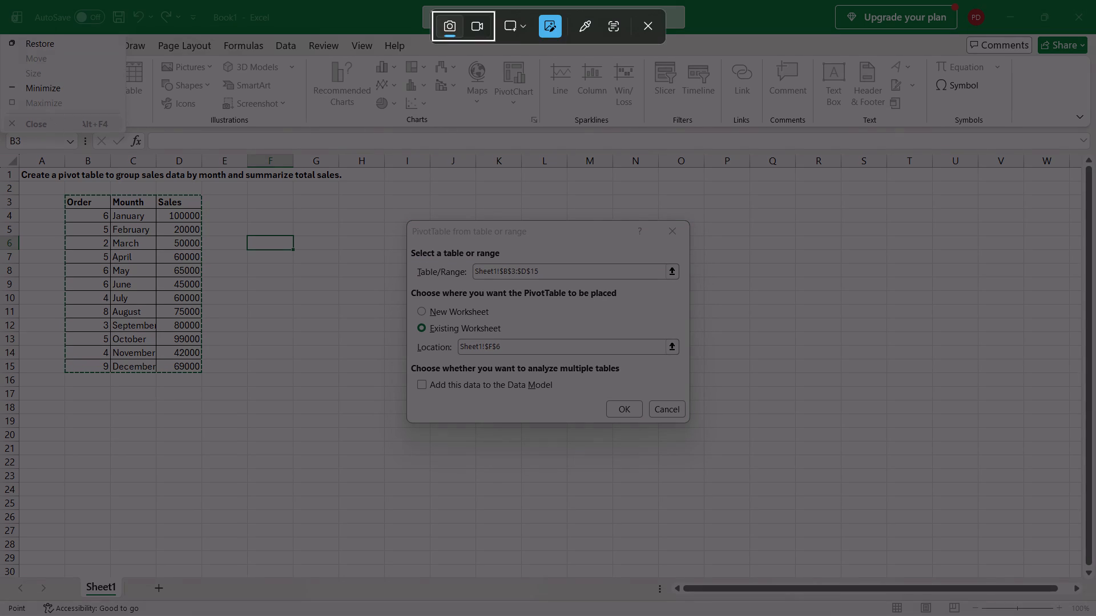
drag(0, 0, 979, 554)
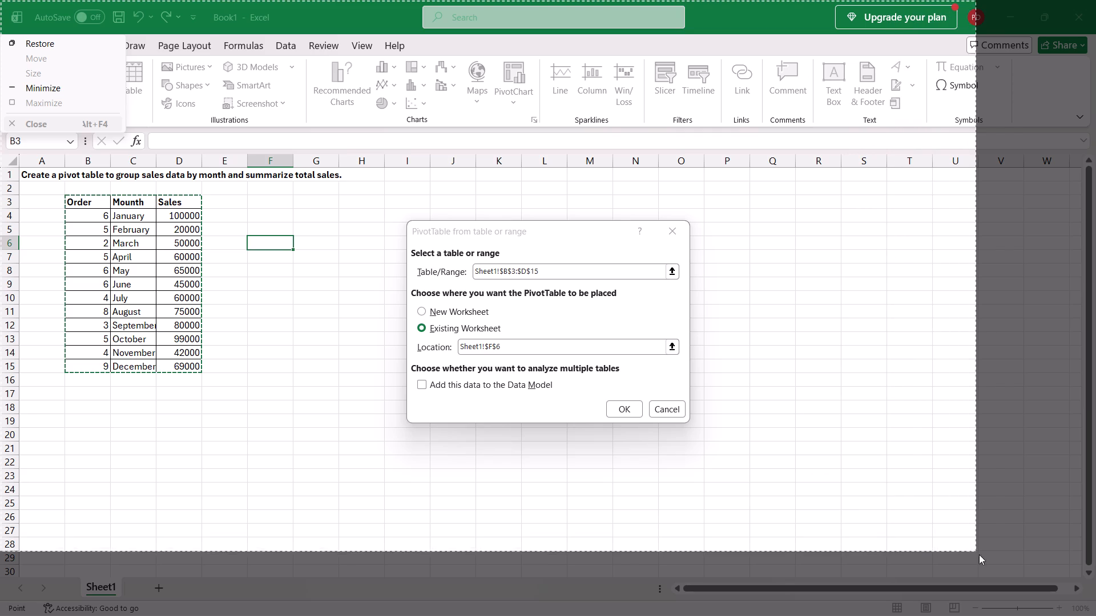
drag(979, 554, 1095, 613)
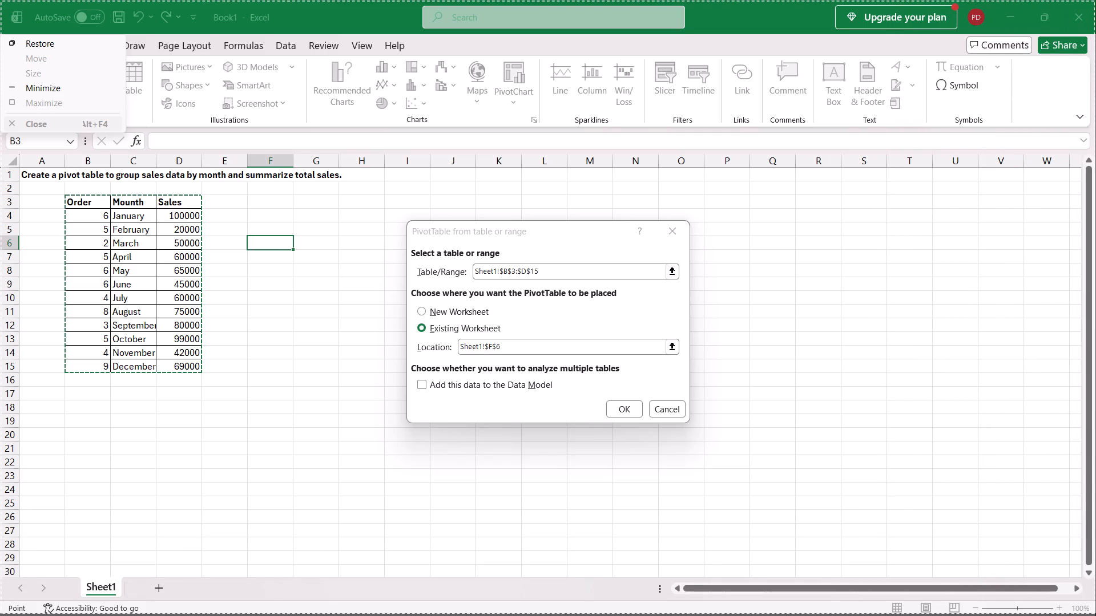
drag(1095, 613, 1095, 615)
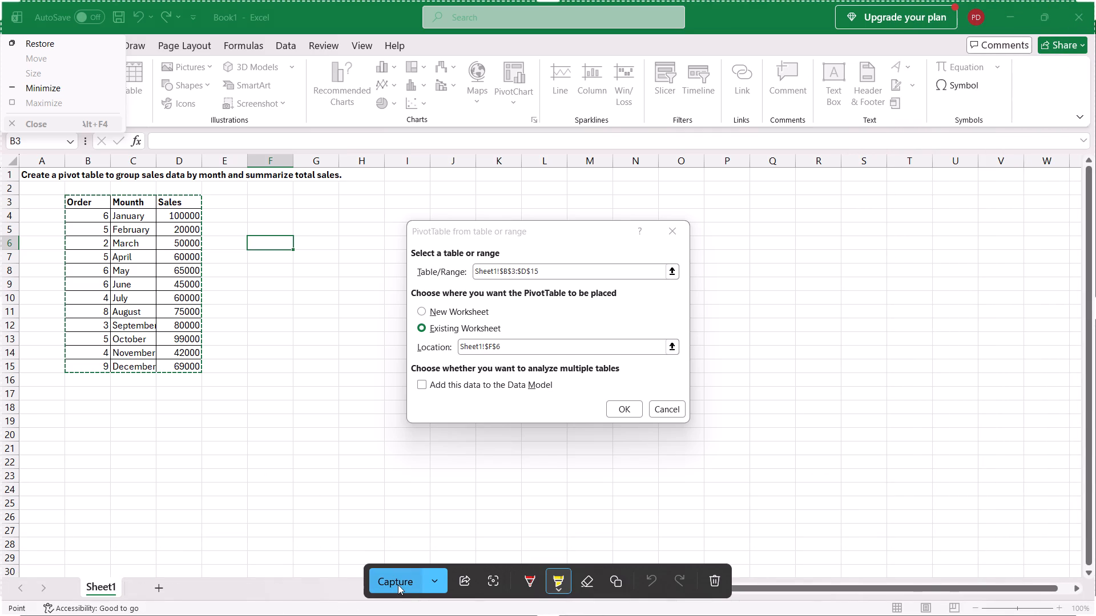
click(431, 583)
click(436, 527)
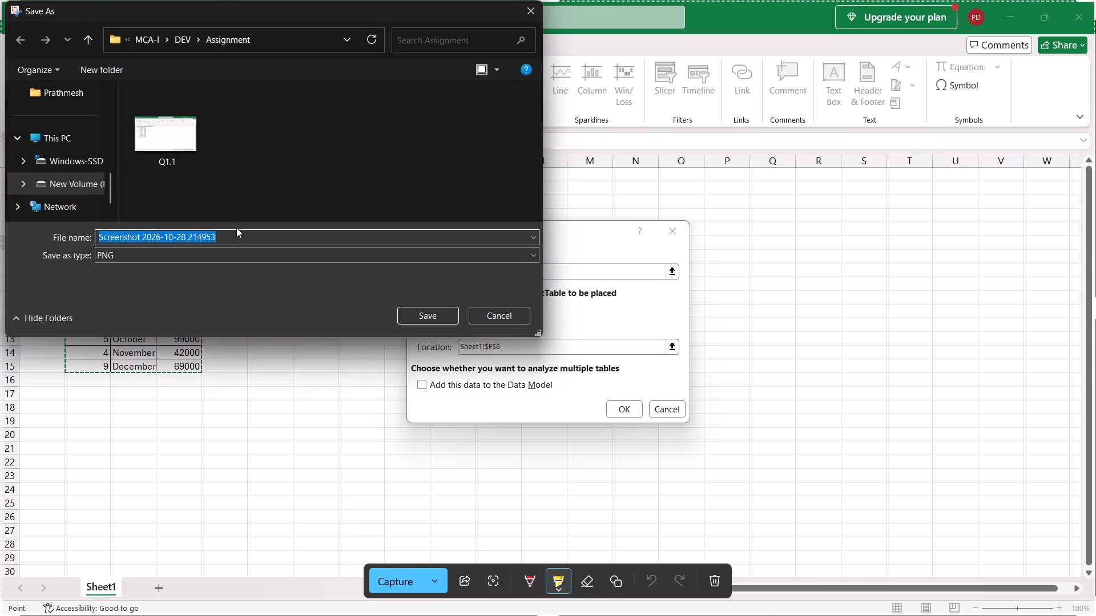
key(shift+q)
text(!.2)
key(Return)
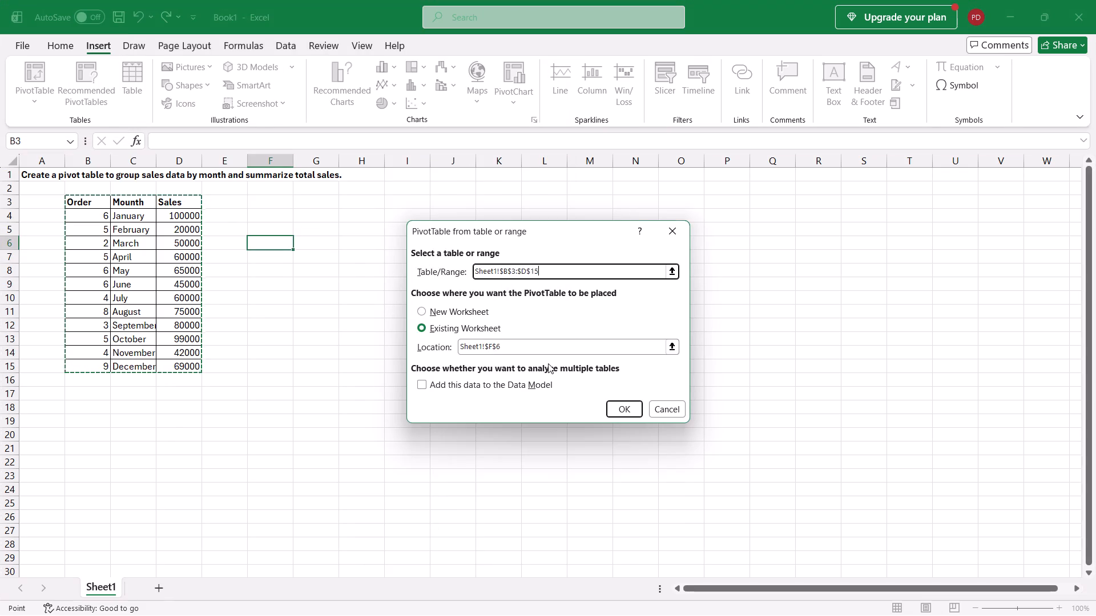
Create the pivot table at F6 with Mounth as rows and the sums of Sales and Order as values.
click(611, 413)
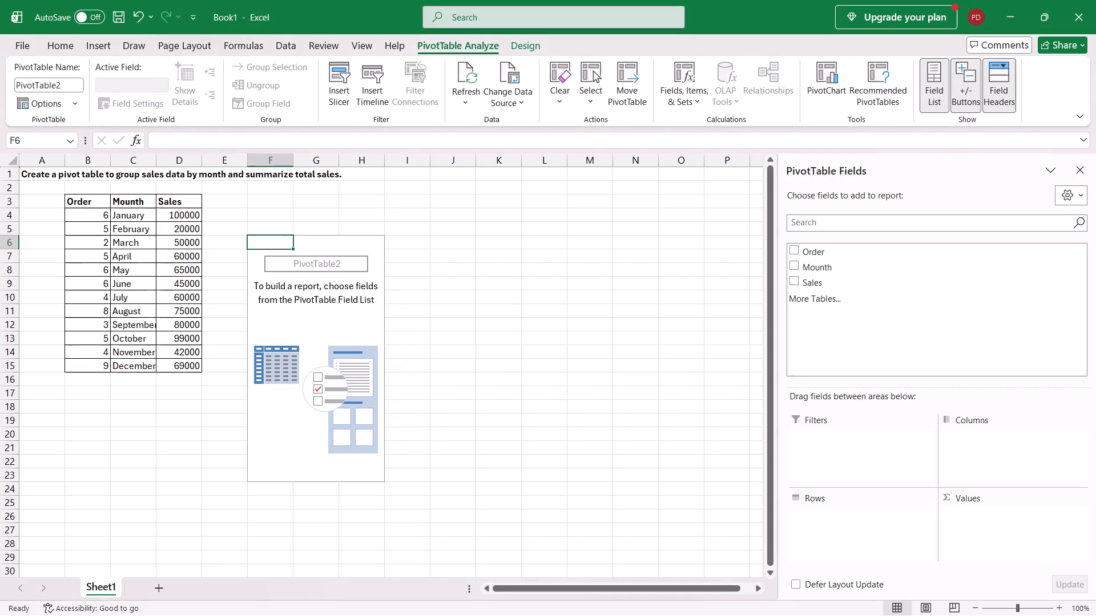
click(809, 283)
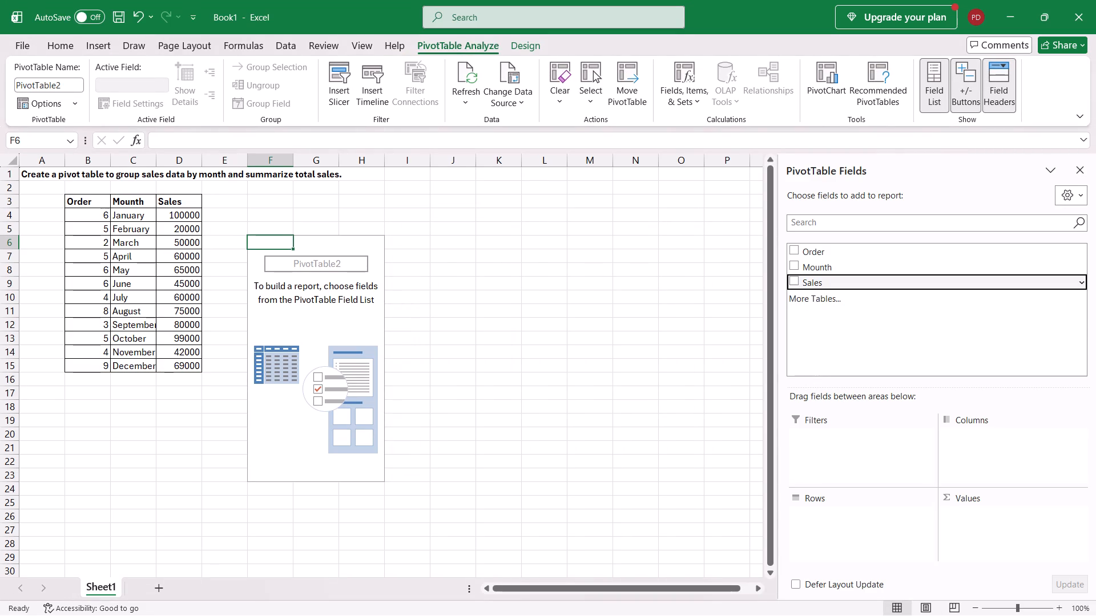
click(797, 281)
click(797, 266)
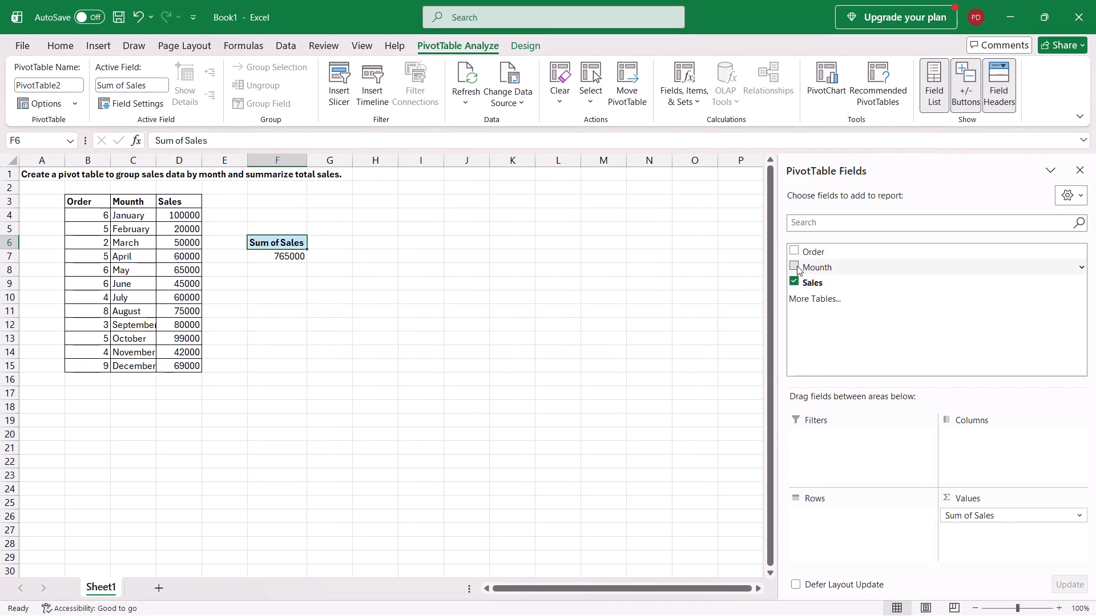
click(793, 247)
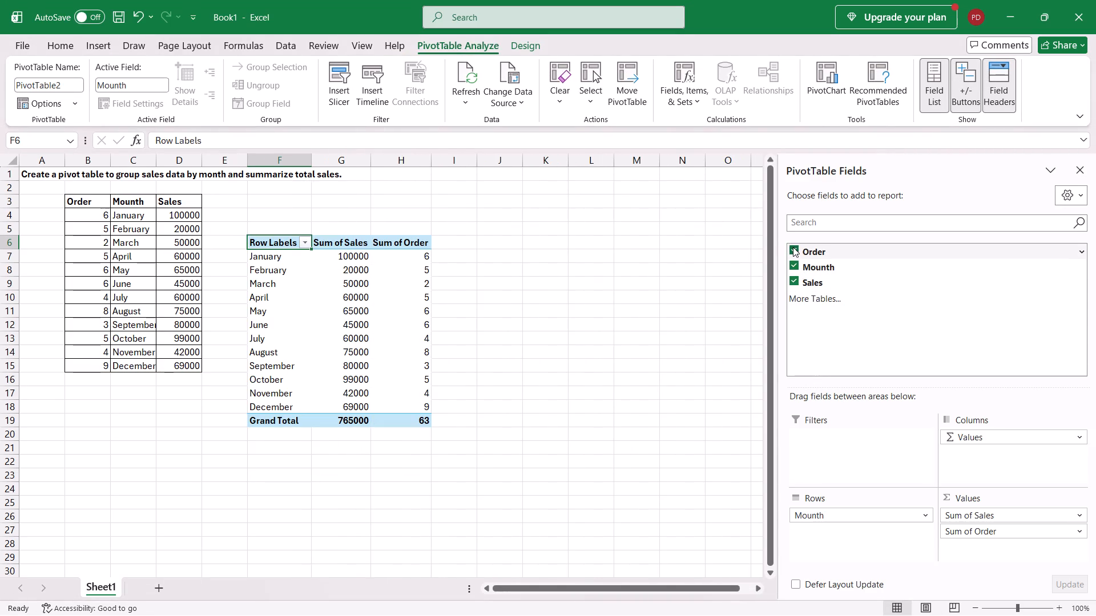
scroll(704, 456, down, 1)
scroll(704, 456, up, 1)
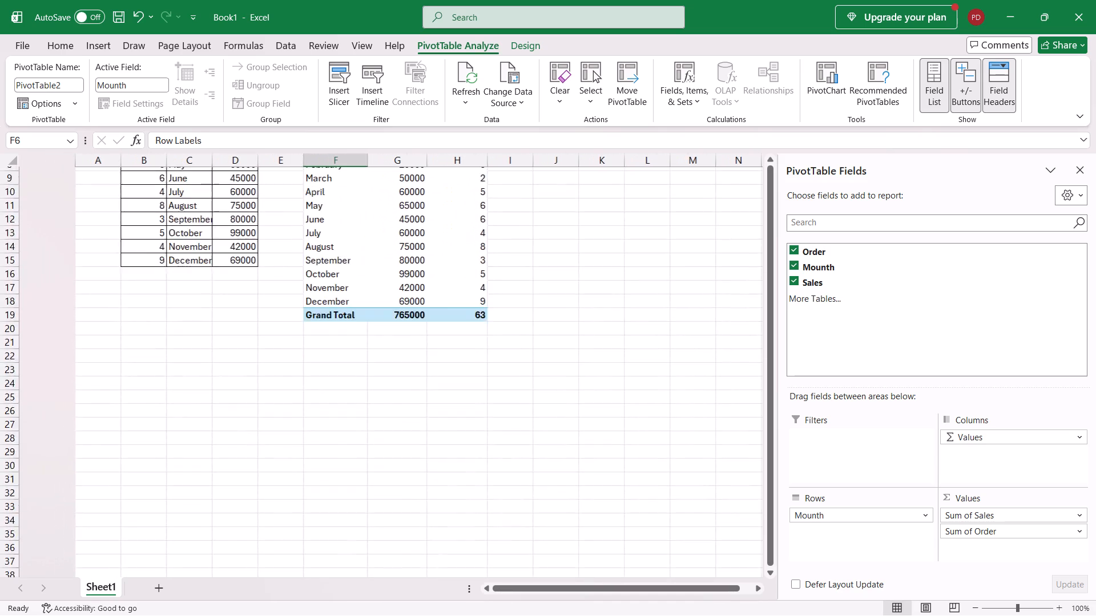
scroll(704, 456, up, 3)
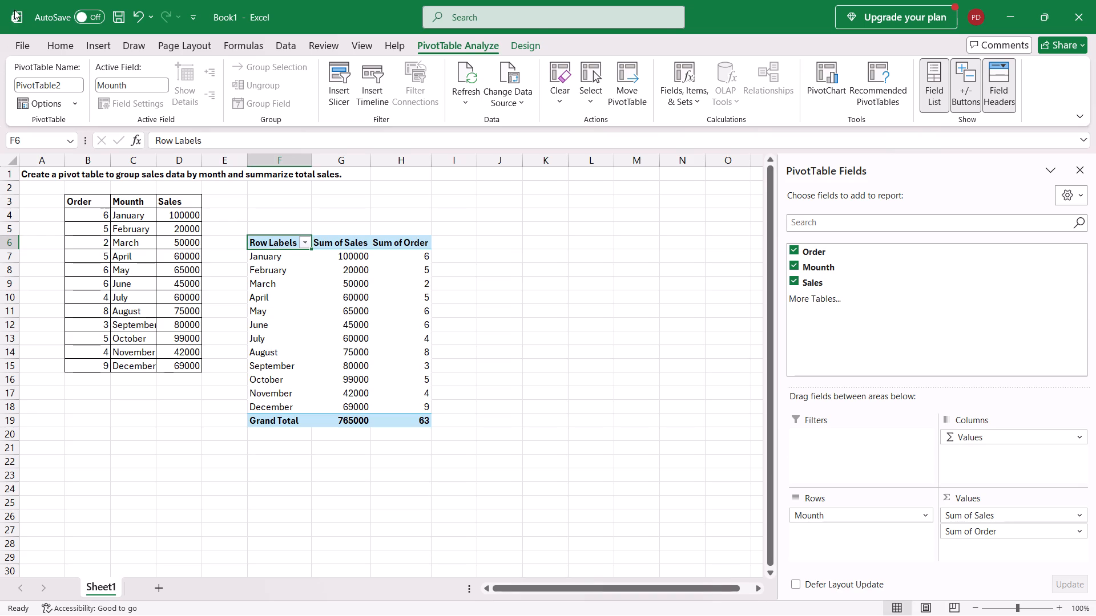
Capture the full screen with the finished pivot table and save it in the Assignment folder as a PNG named Q1.3.
key(Print)
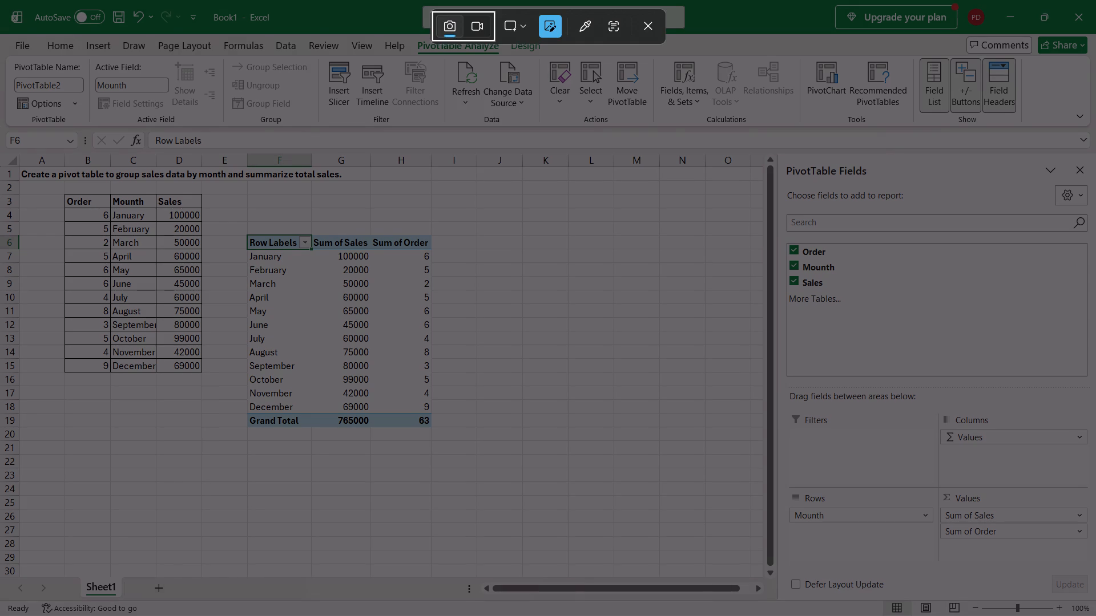
drag(0, 2, 662, 484)
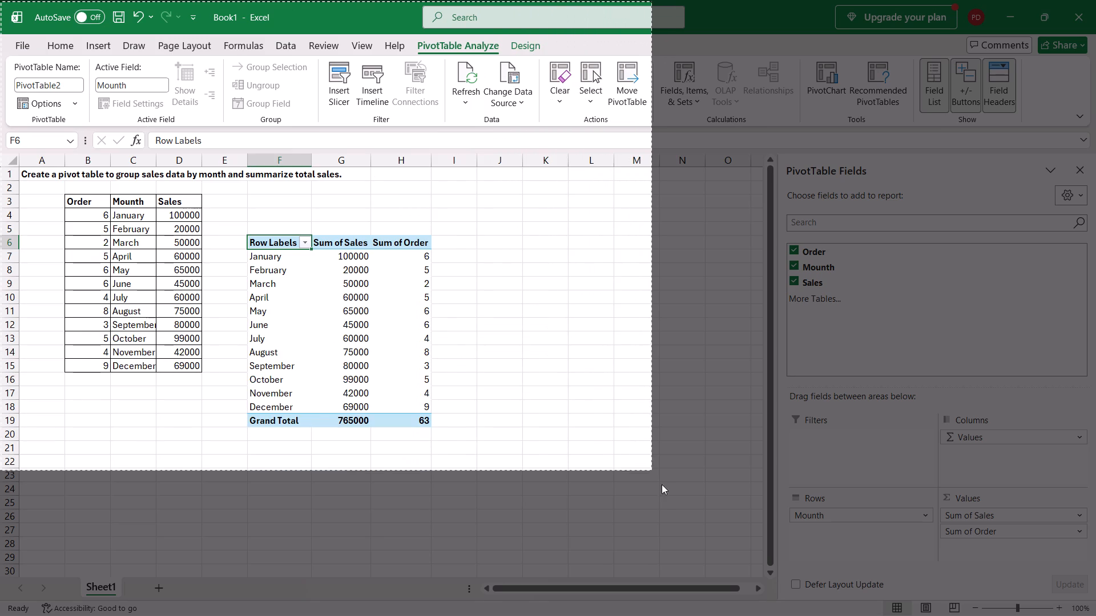
drag(662, 484, 953, 615)
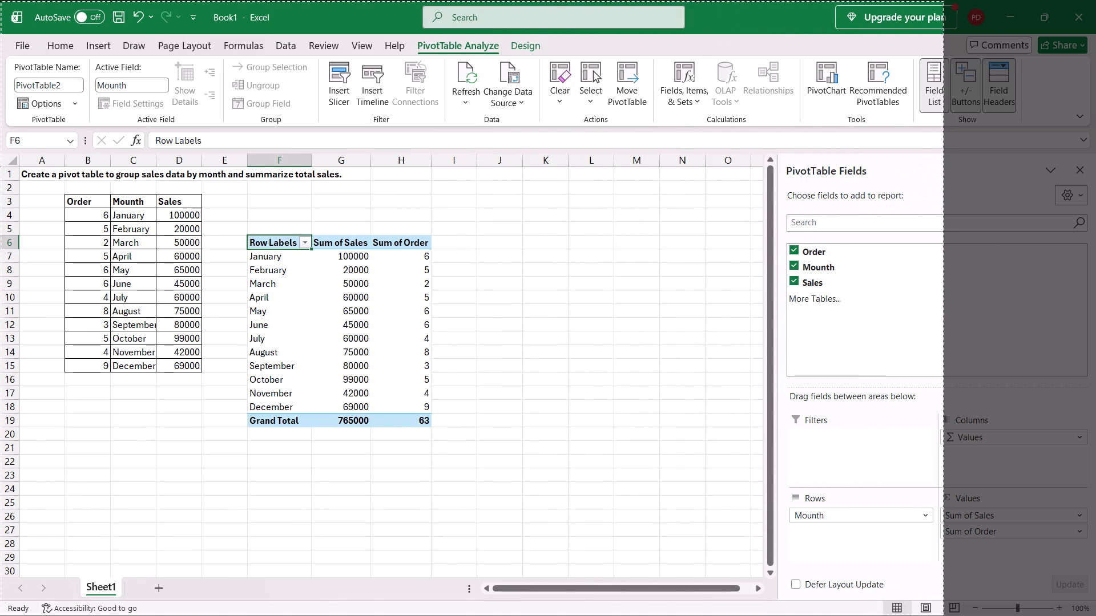
drag(953, 615, 1095, 615)
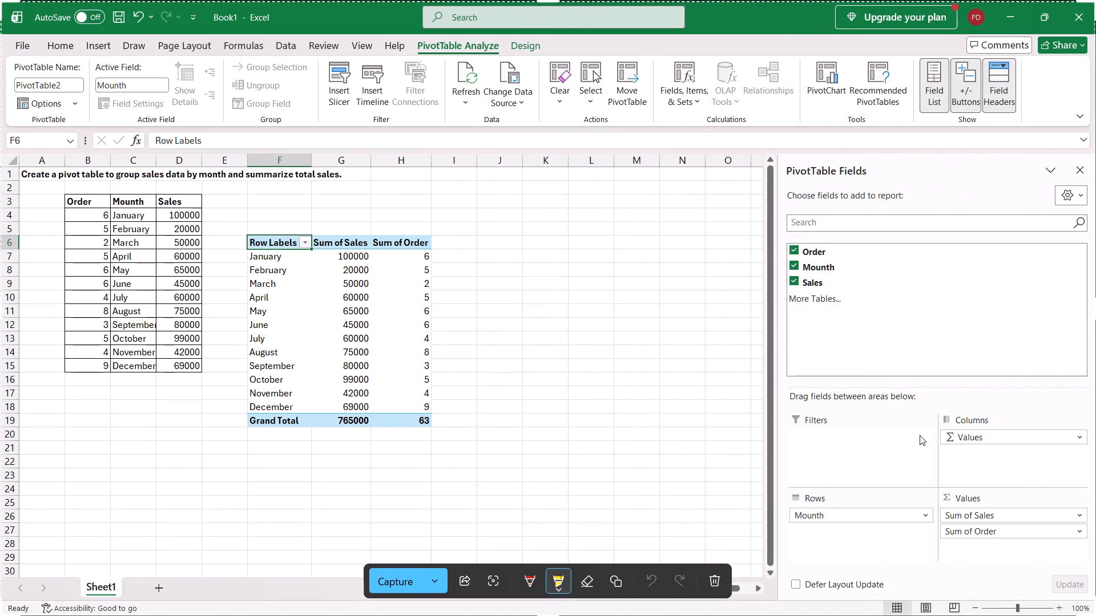
click(435, 579)
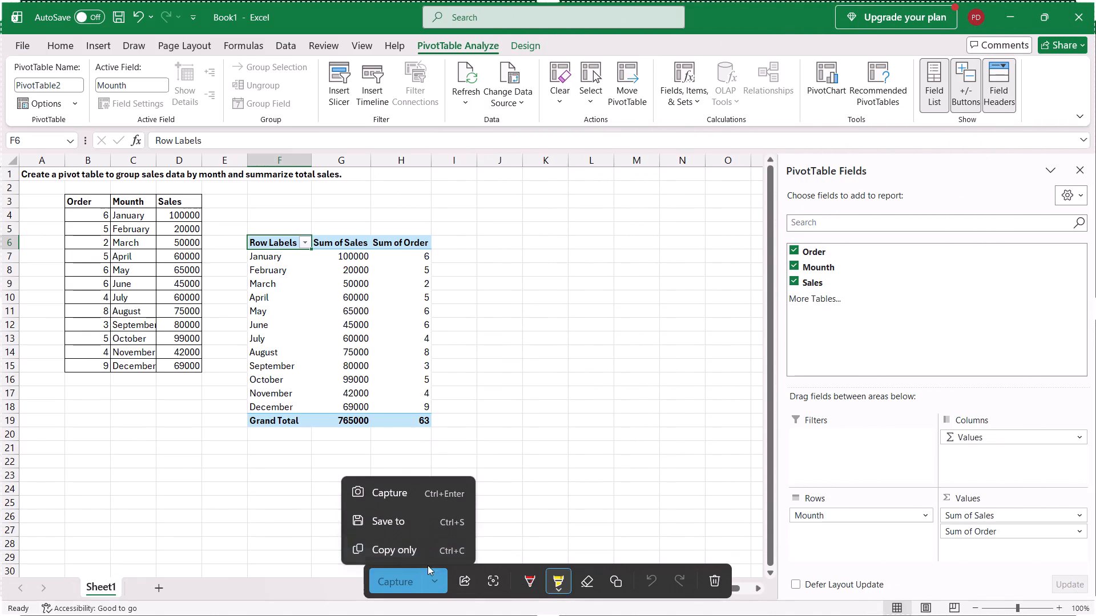
click(416, 529)
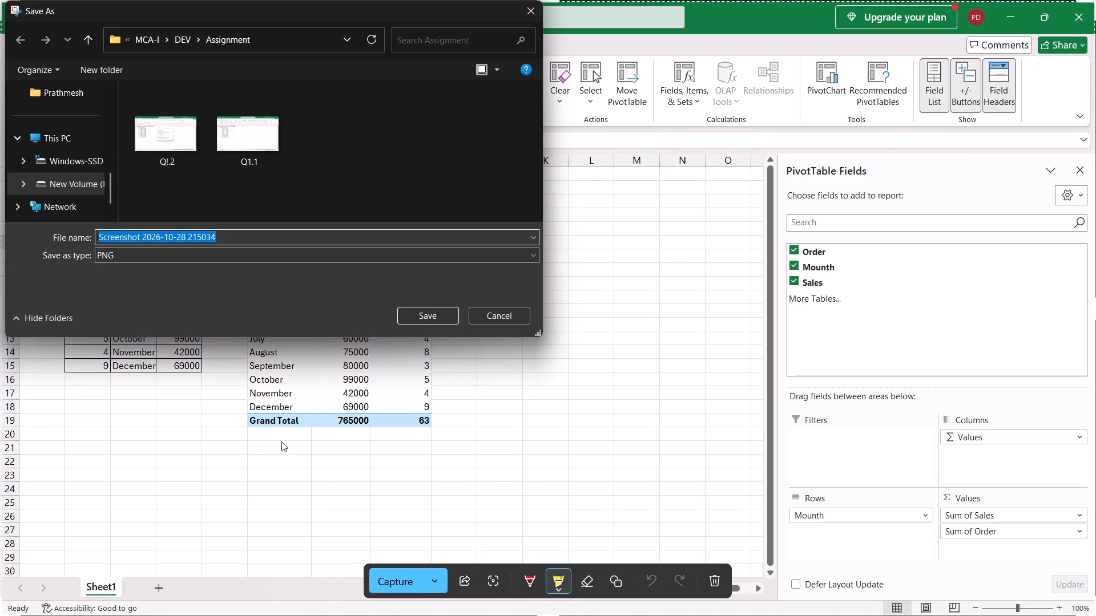
text(Q1)
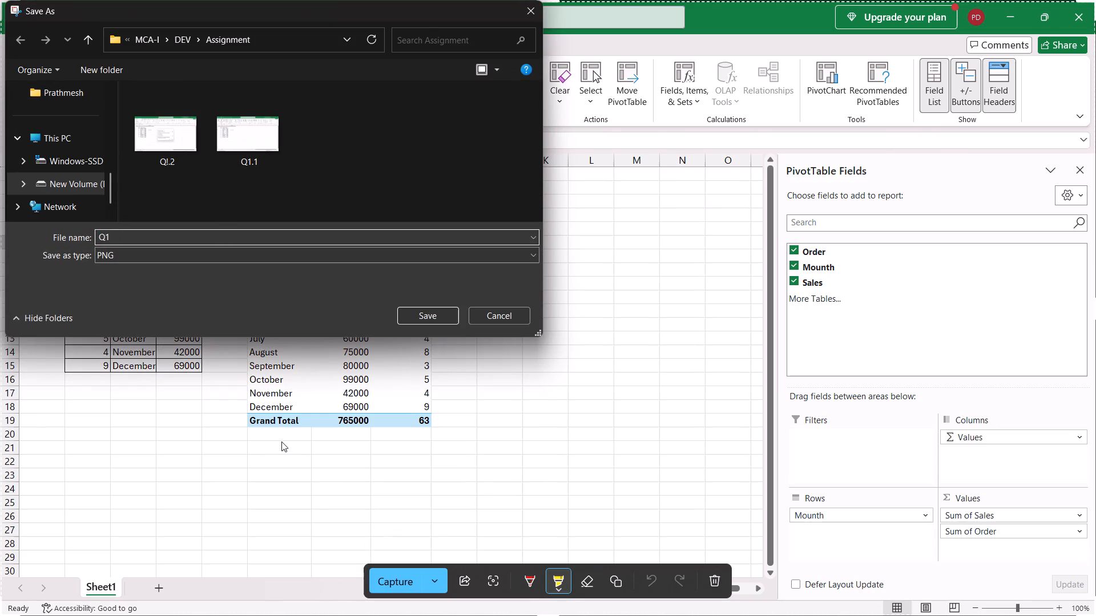
key(period)
key(3)
key(Return)
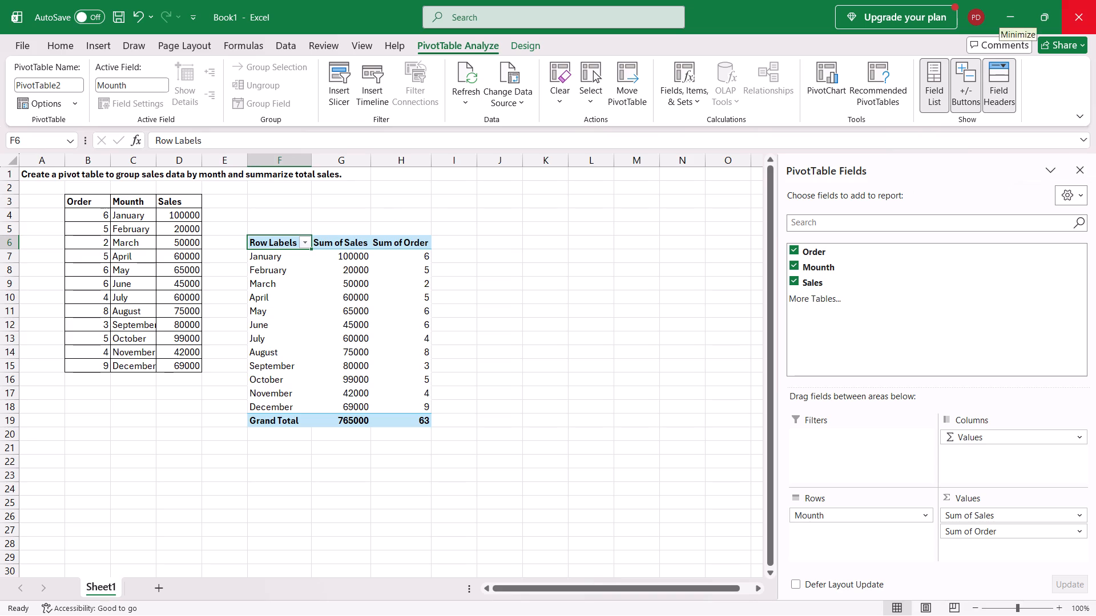
Save the workbook as Q1 in the personal OneDrive Documents folder and dismiss the AutoSave notice.
click(20, 47)
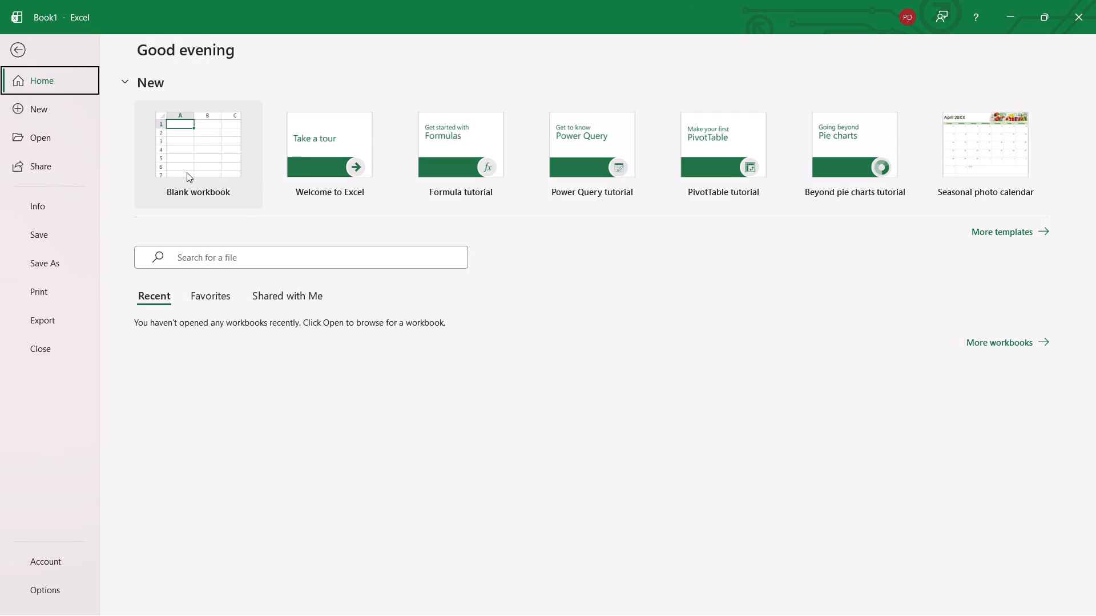
click(6, 48)
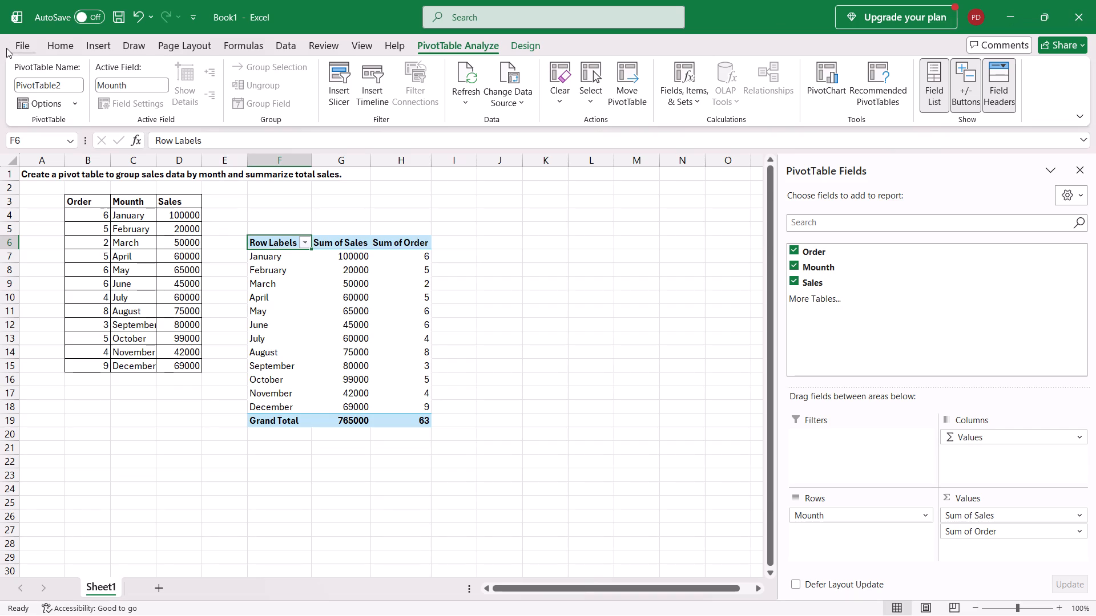
click(120, 15)
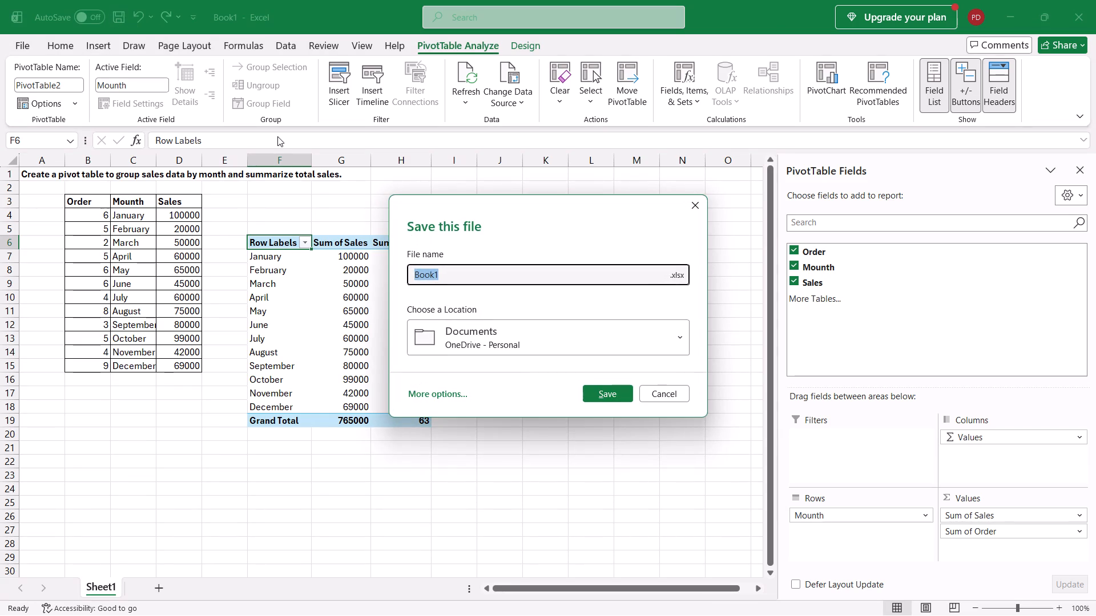
text(Q!)
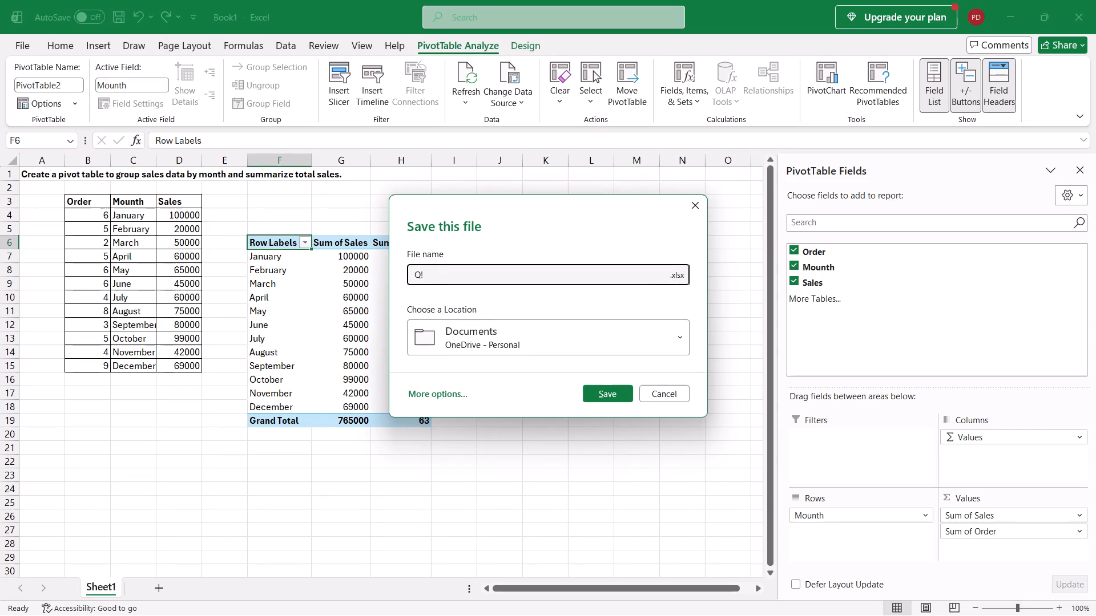
key(BackSpace)
key(q)
key(BackSpace)
key(1)
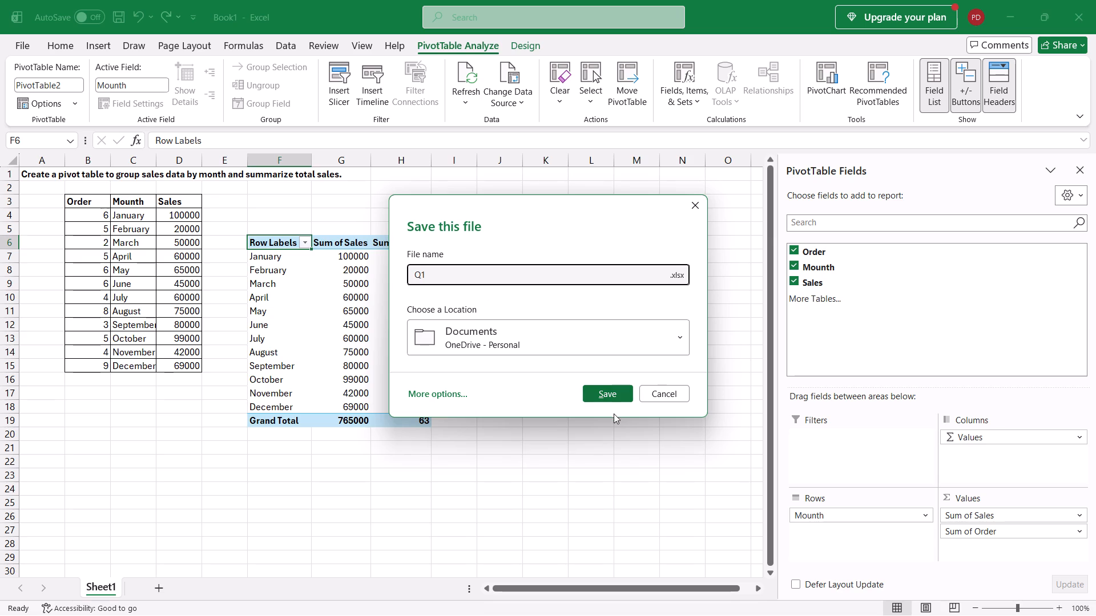
click(606, 390)
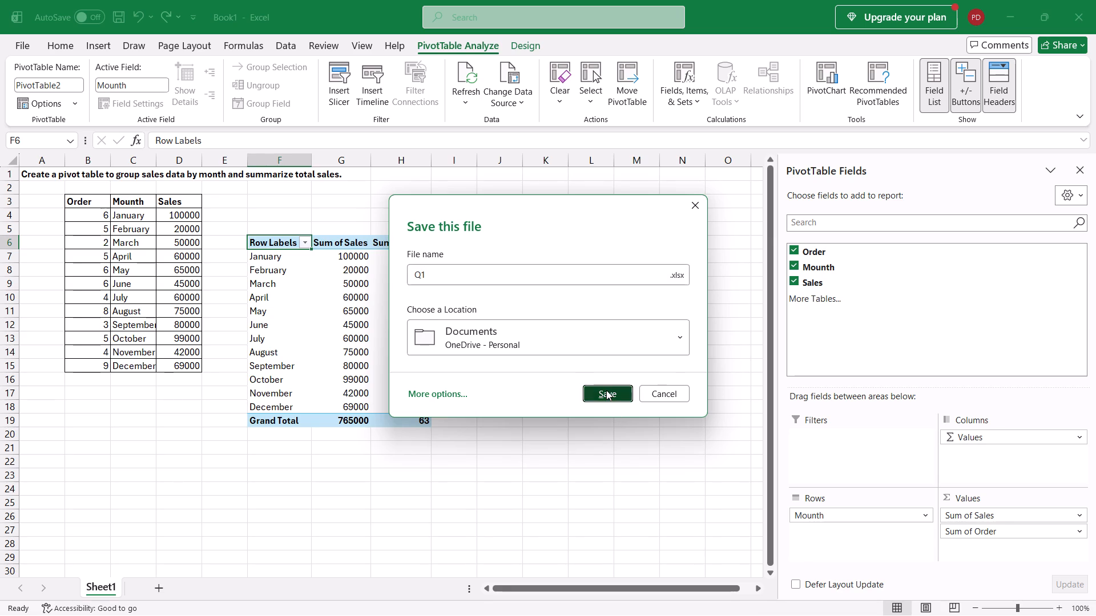
click(21, 43)
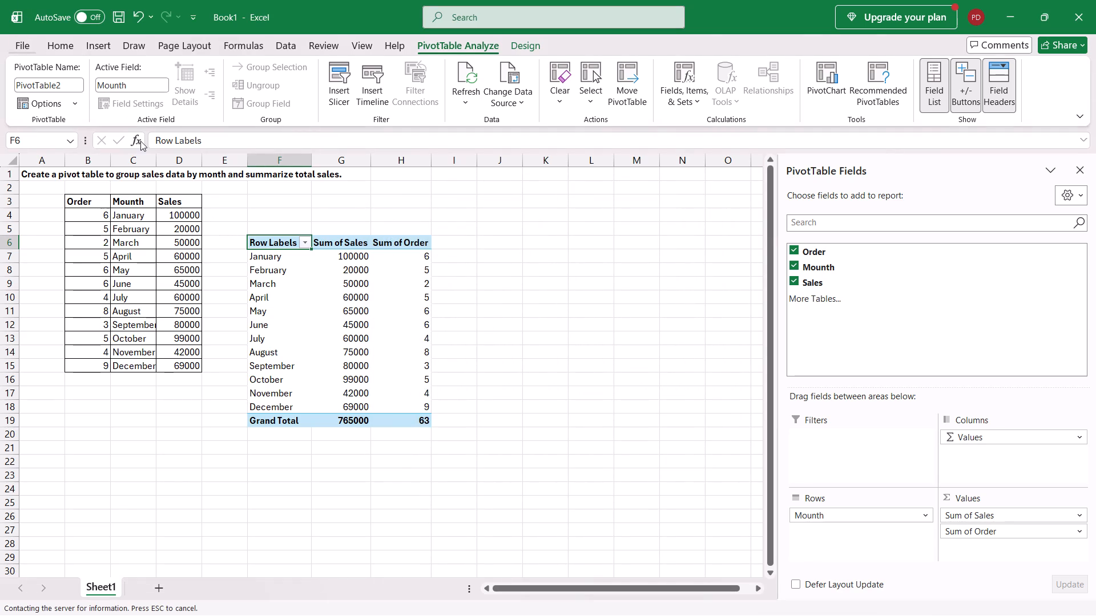
click(24, 43)
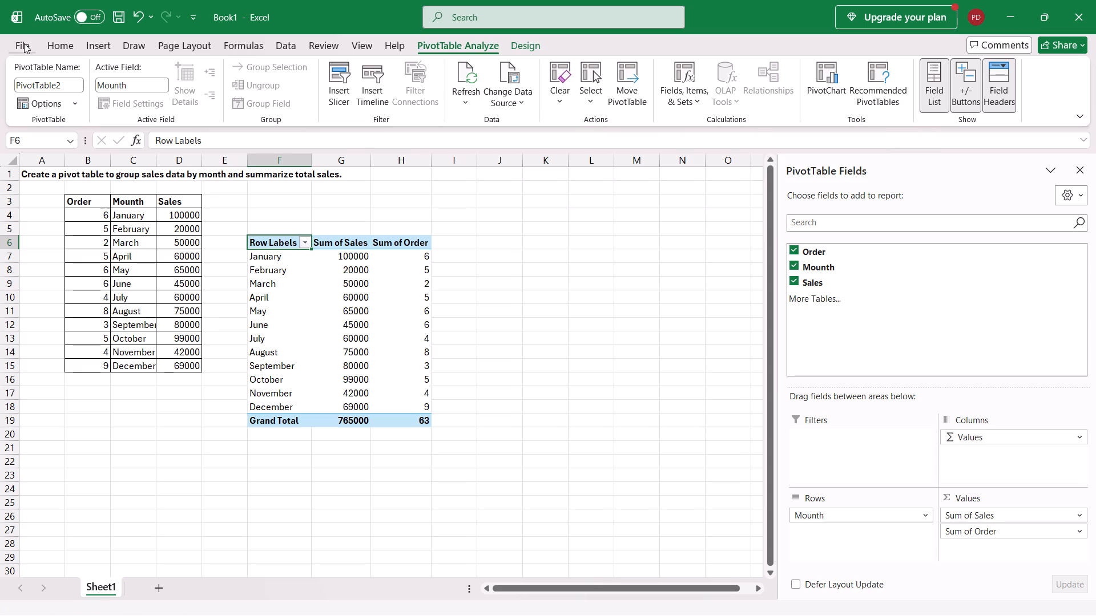
click(24, 43)
double_click(24, 43)
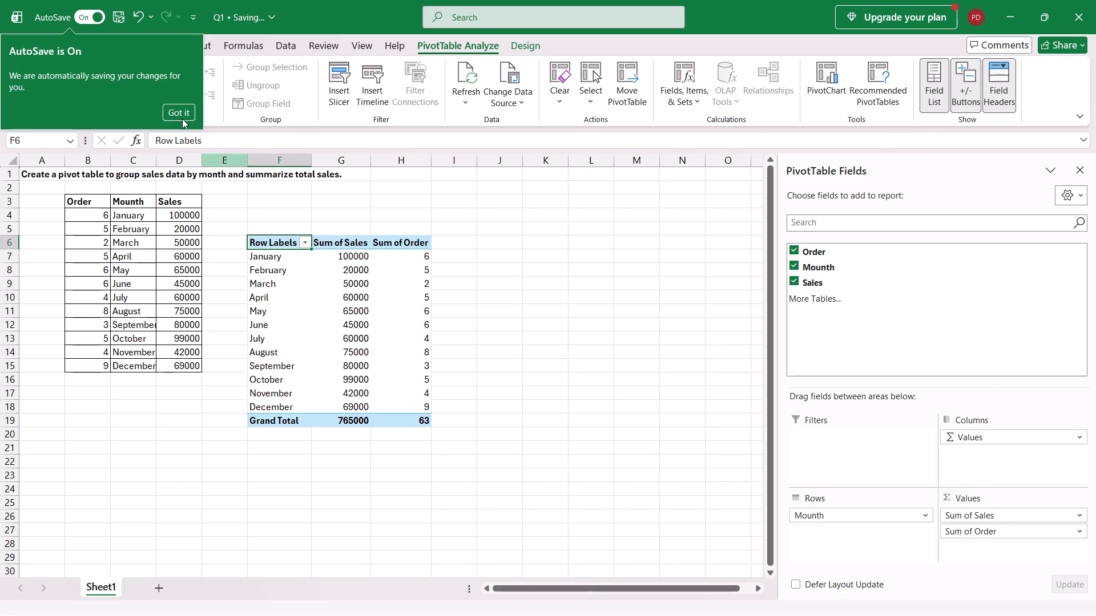
click(178, 117)
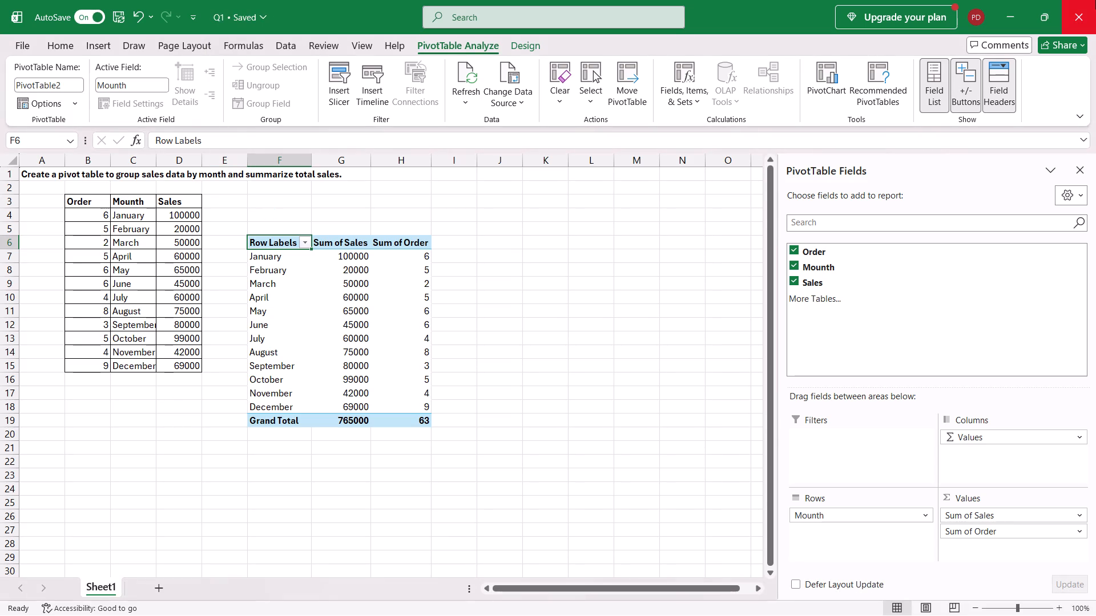
Close the saved Q1 workbook.
click(1095, 0)
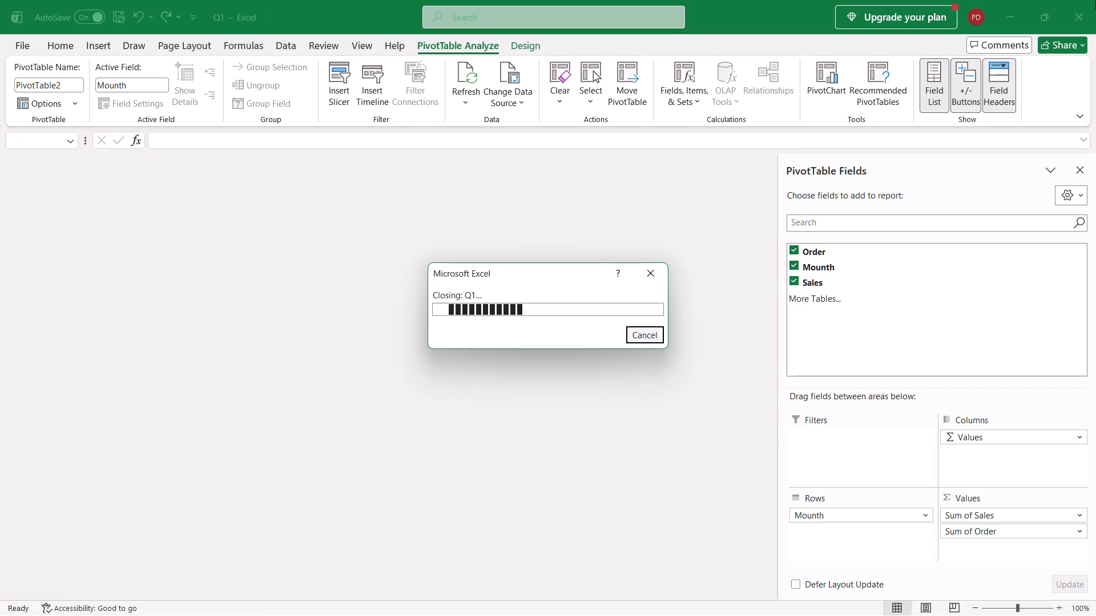
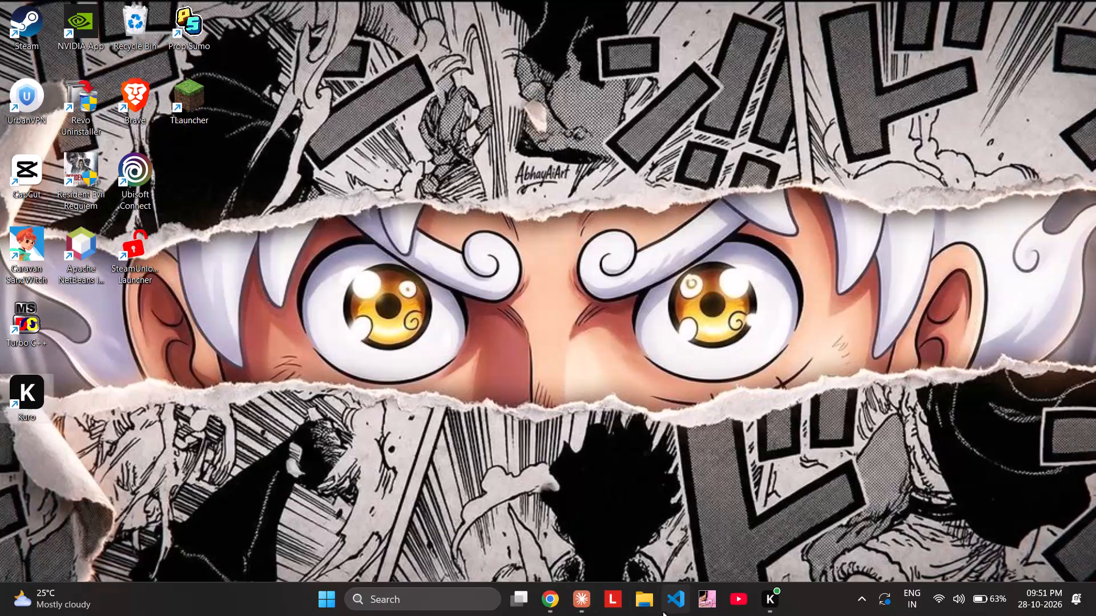
Open Excel and create a new blank workbook.
click(467, 596)
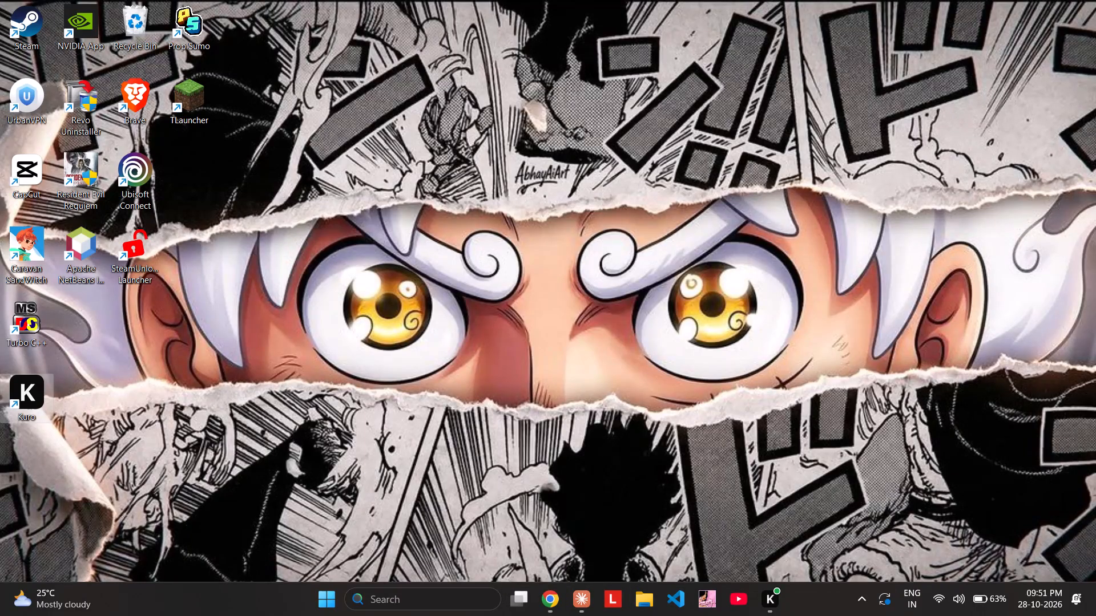
click(444, 129)
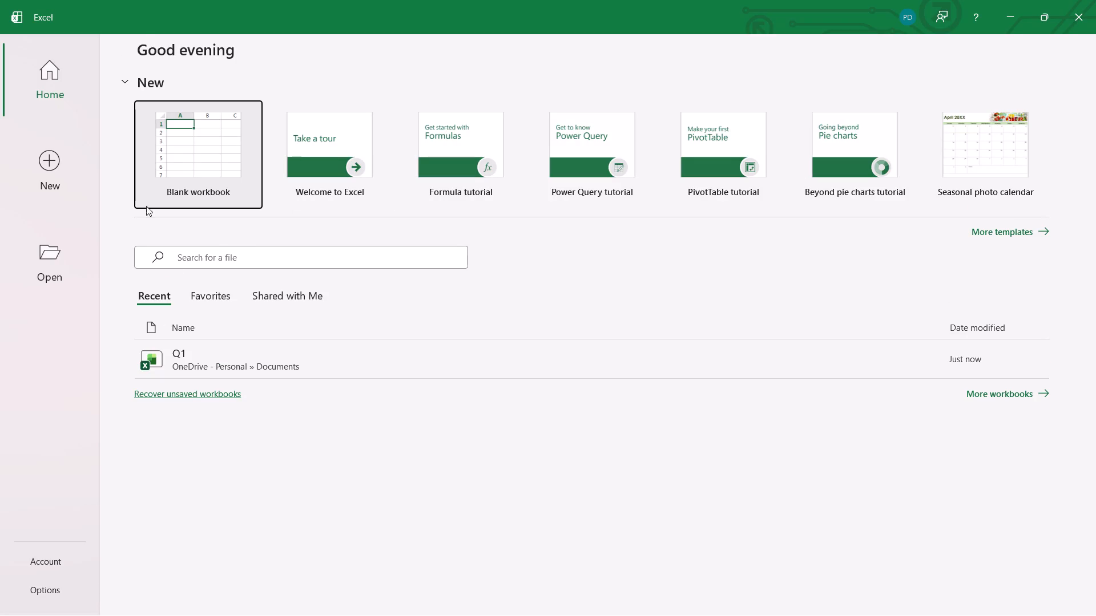
click(159, 147)
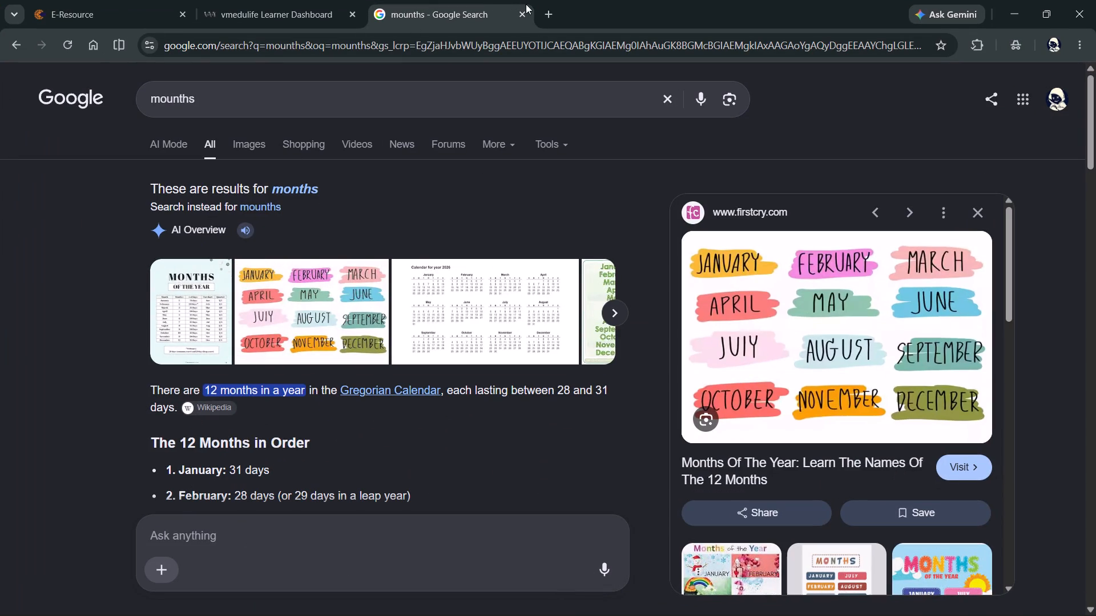
In Chrome, close the mounths search page and copy question 12 from the Lab Assignment No. 2 PDF.
click(524, 12)
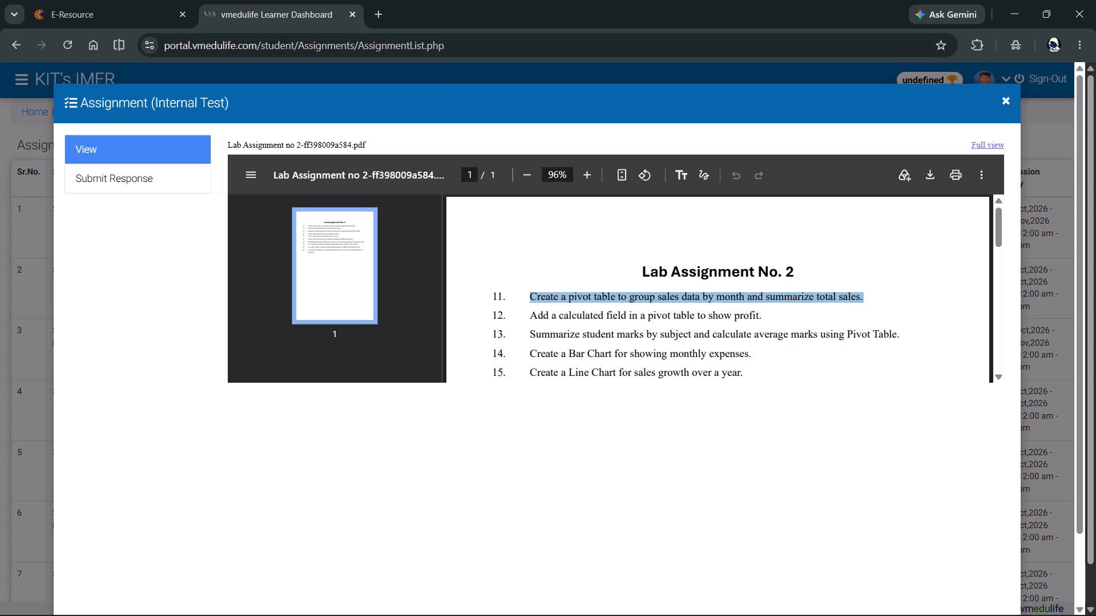
drag(529, 313, 746, 313)
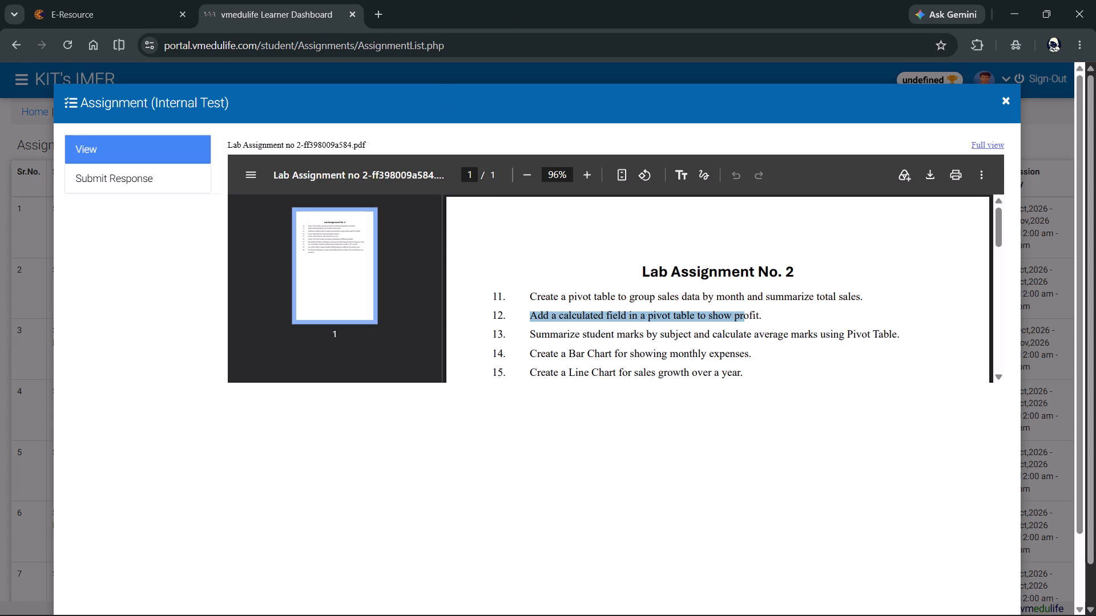
drag(746, 313, 769, 321)
key(ctrl+c)
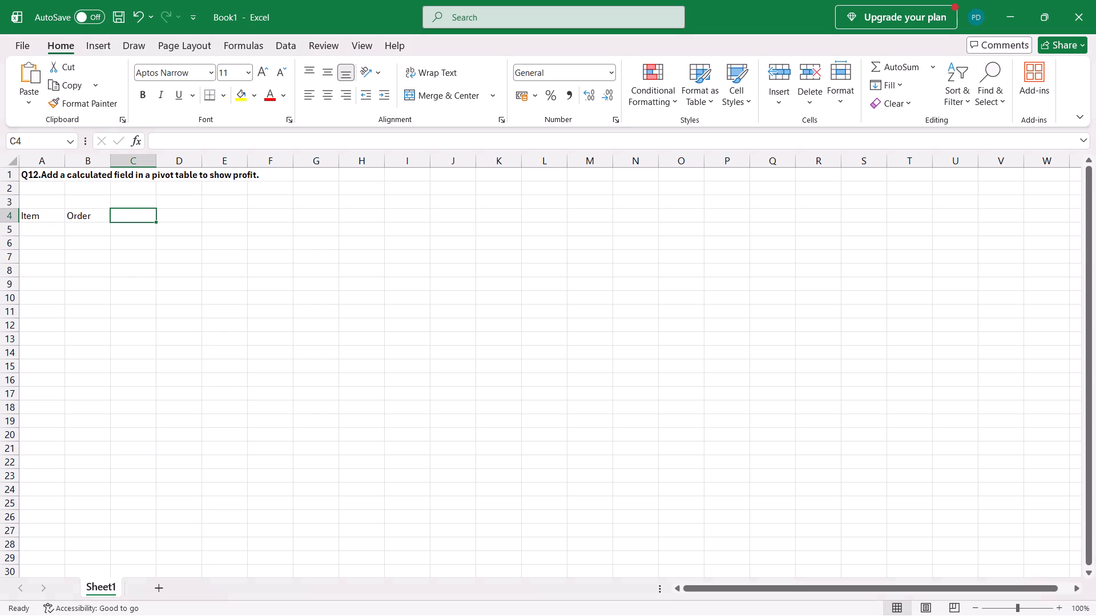
click(200, 224)
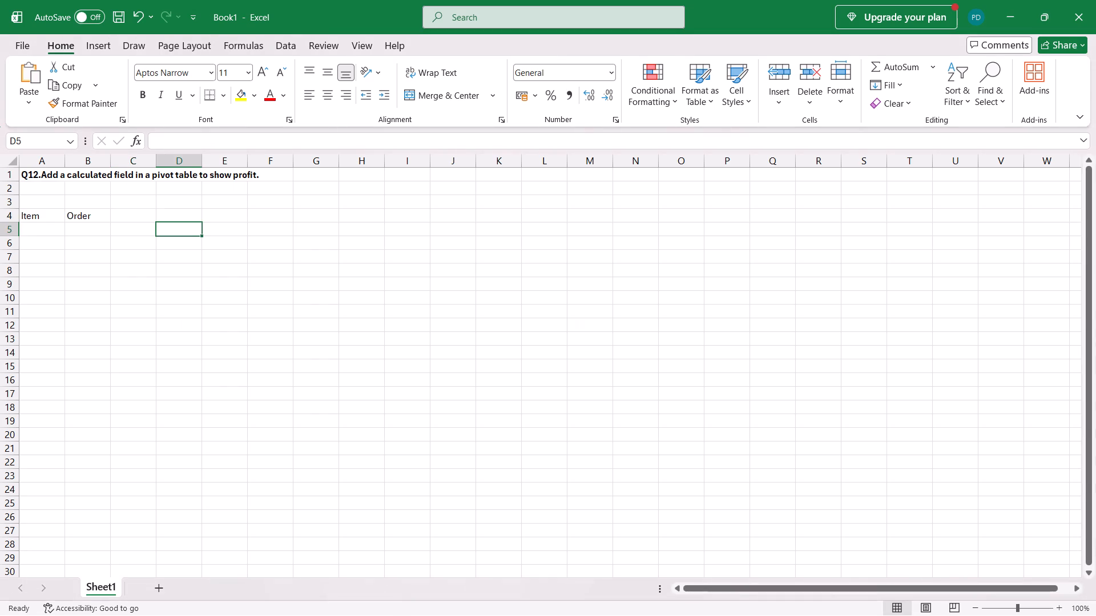
key(Up)
key(Left)
key(shift+s)
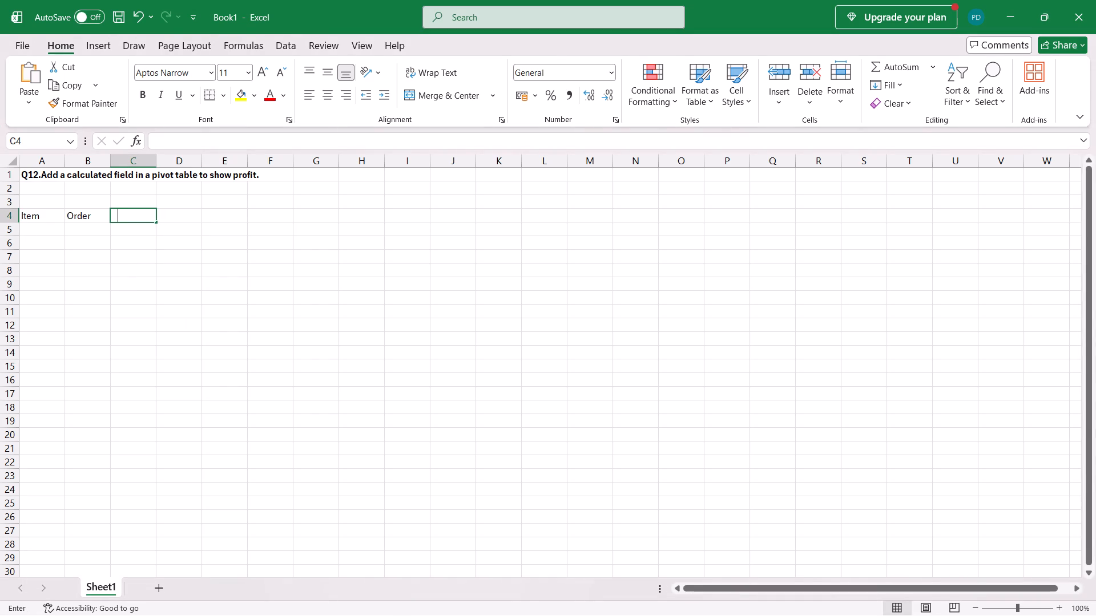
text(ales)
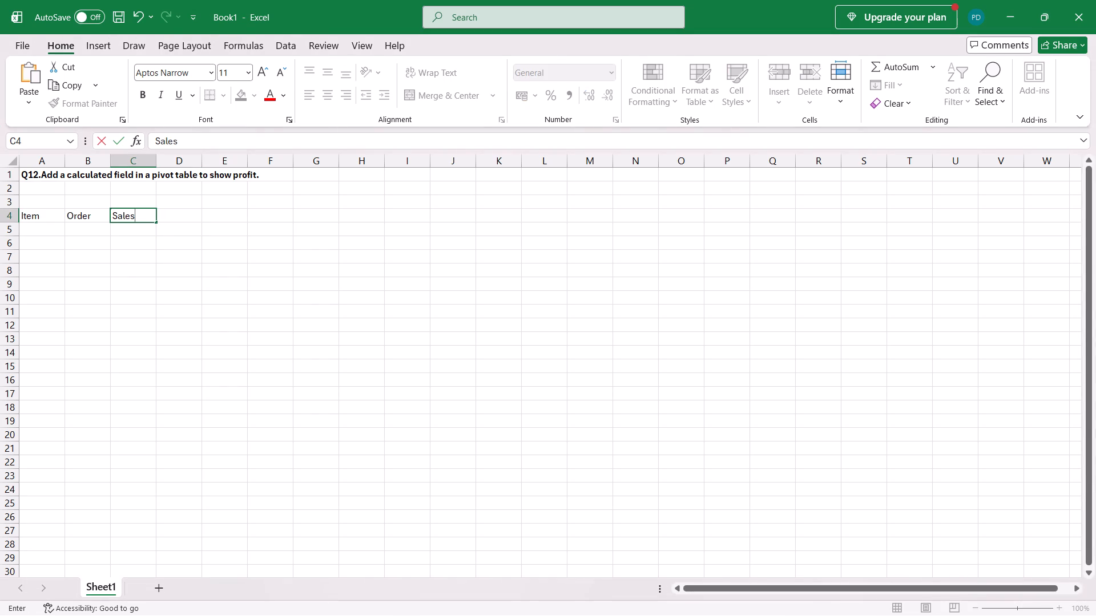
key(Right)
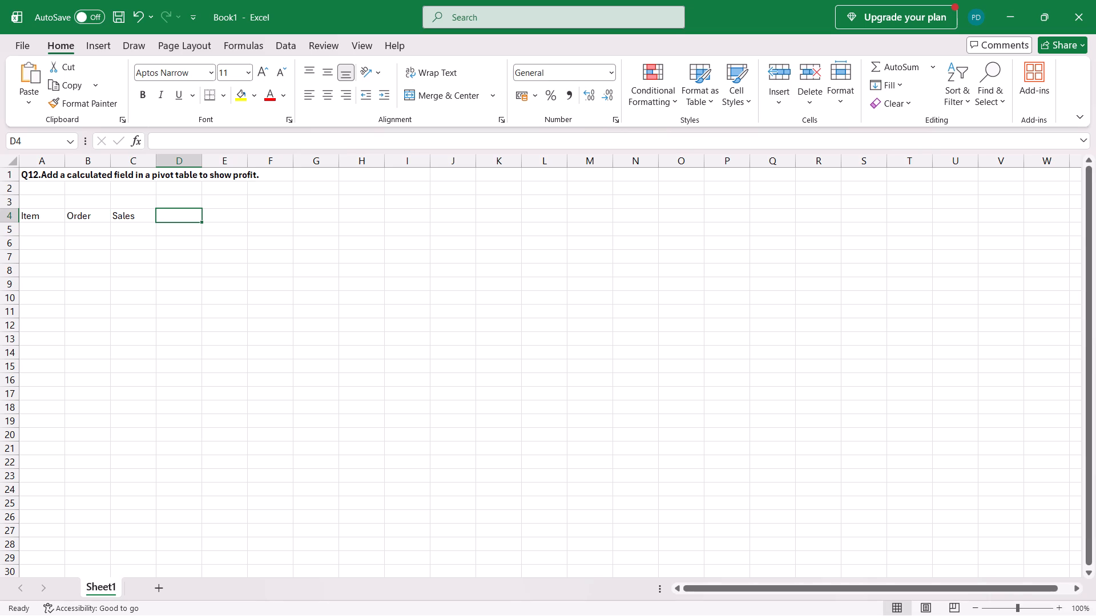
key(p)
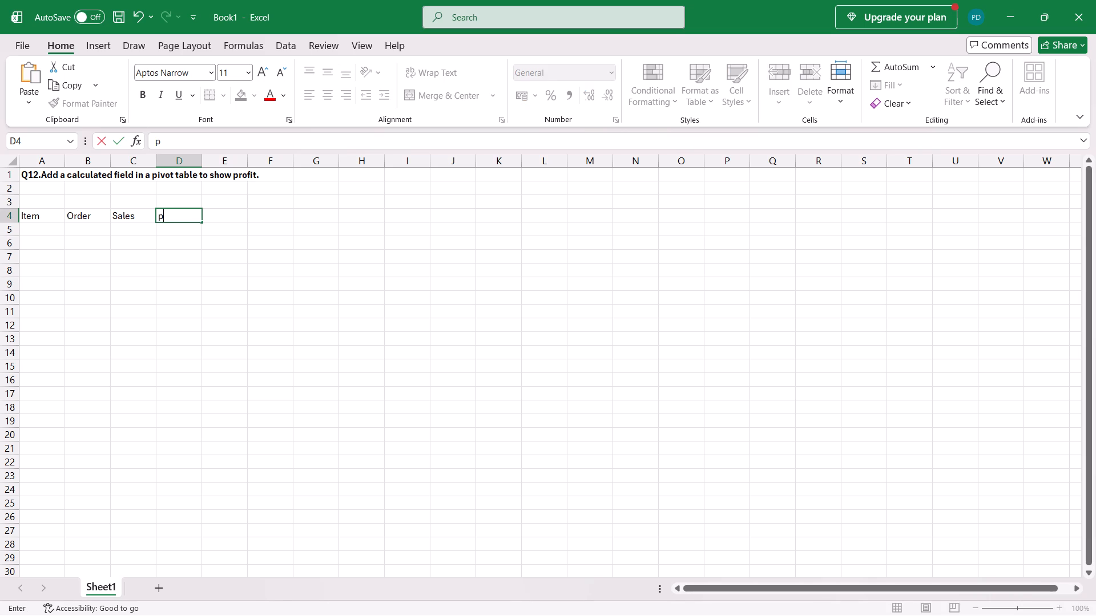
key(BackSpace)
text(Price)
List the items Laptop, Mobile and Mouse under the Item header in cells A5 to A7.
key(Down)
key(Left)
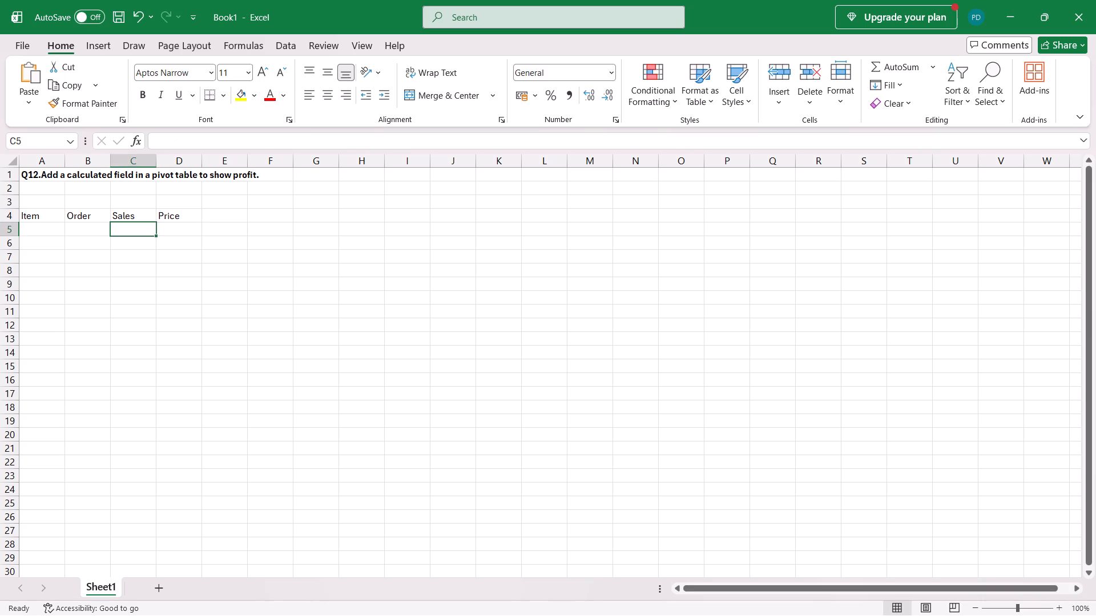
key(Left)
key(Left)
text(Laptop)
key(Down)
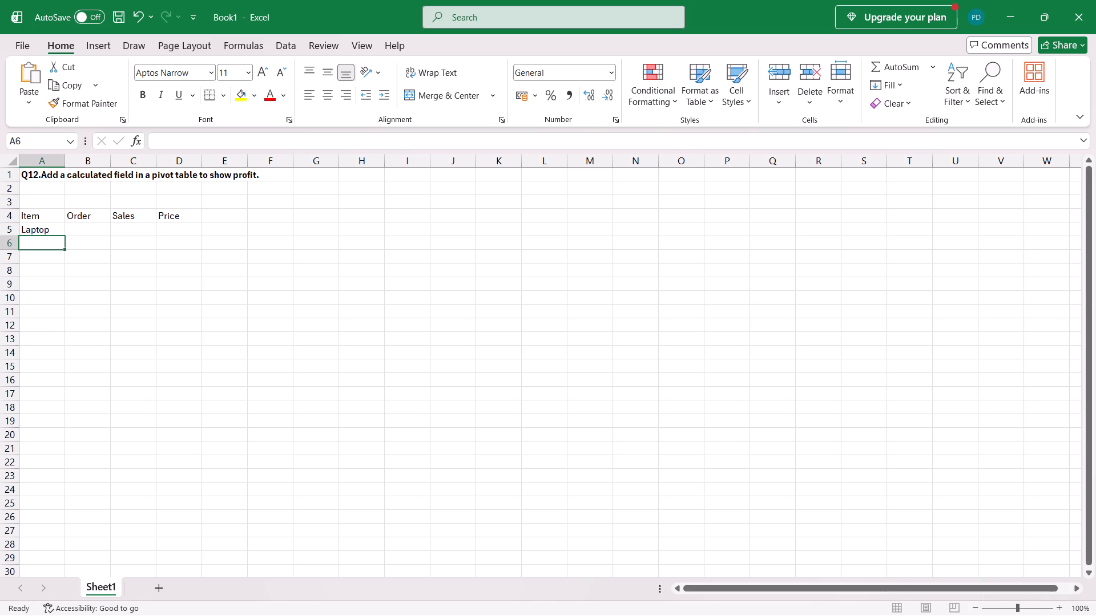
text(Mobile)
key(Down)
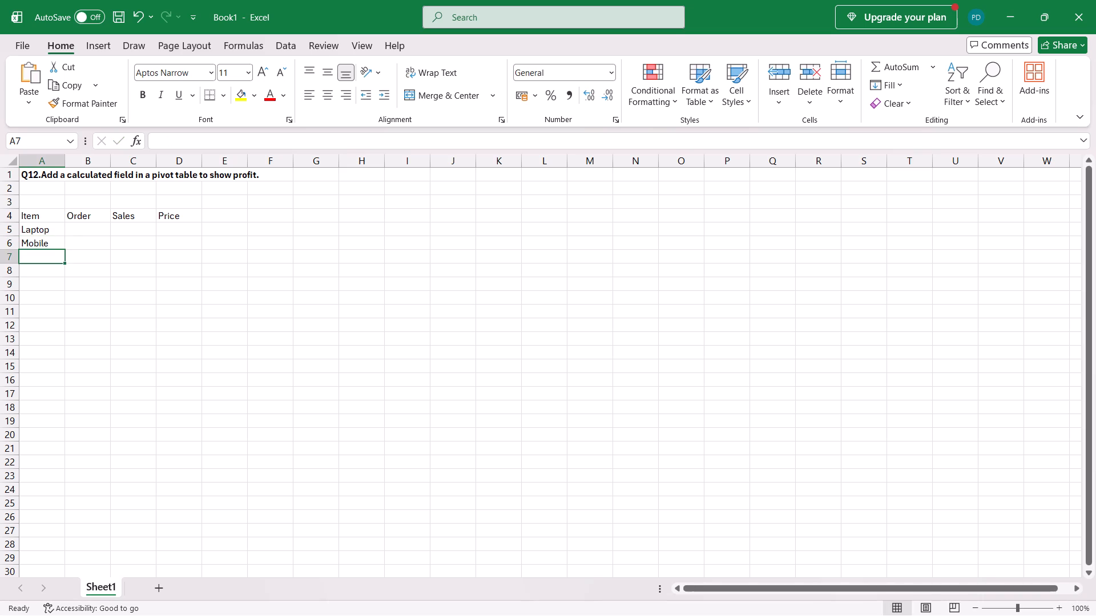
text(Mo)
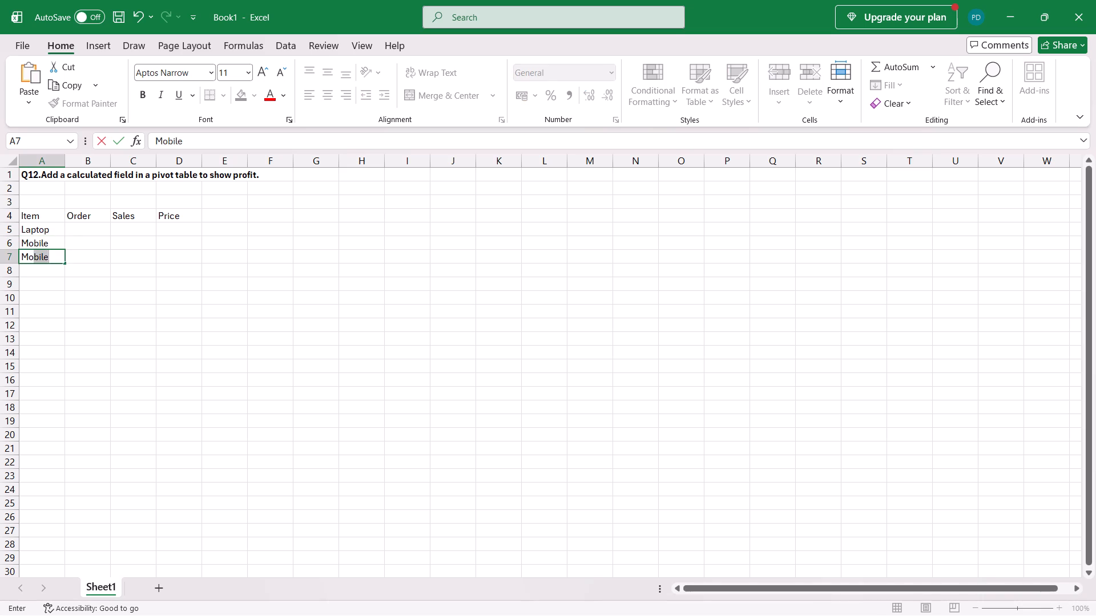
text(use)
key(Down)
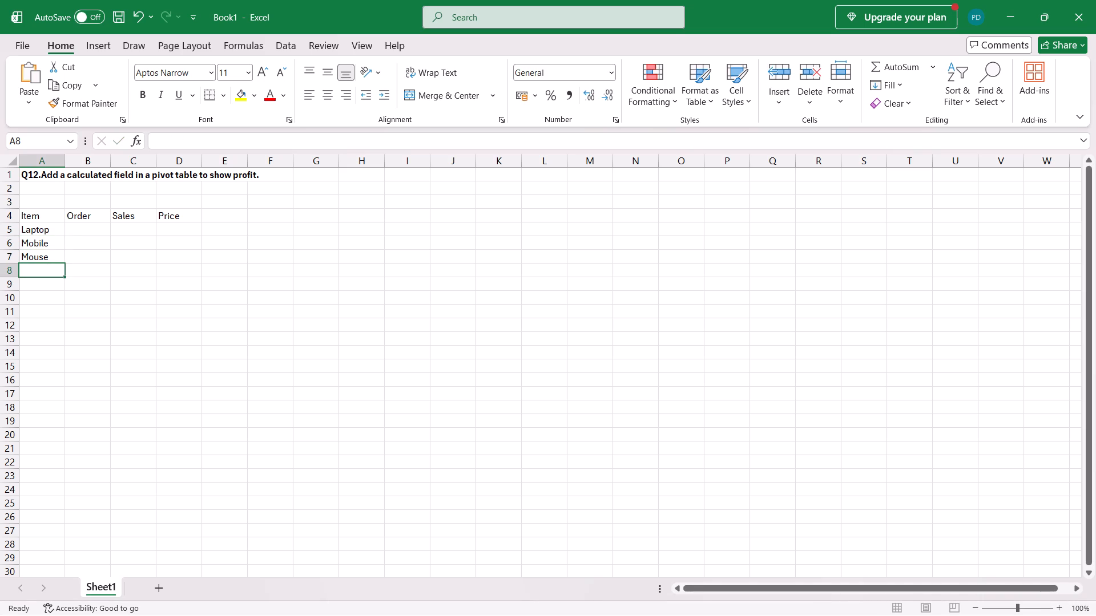
Enter Keyboard as the fourth item in cell A8.
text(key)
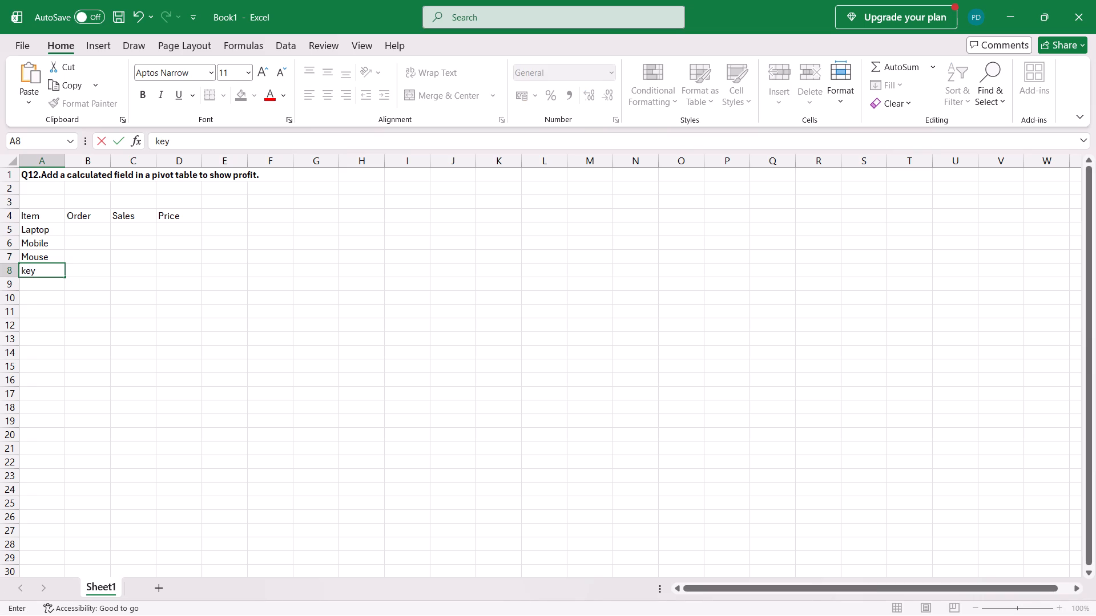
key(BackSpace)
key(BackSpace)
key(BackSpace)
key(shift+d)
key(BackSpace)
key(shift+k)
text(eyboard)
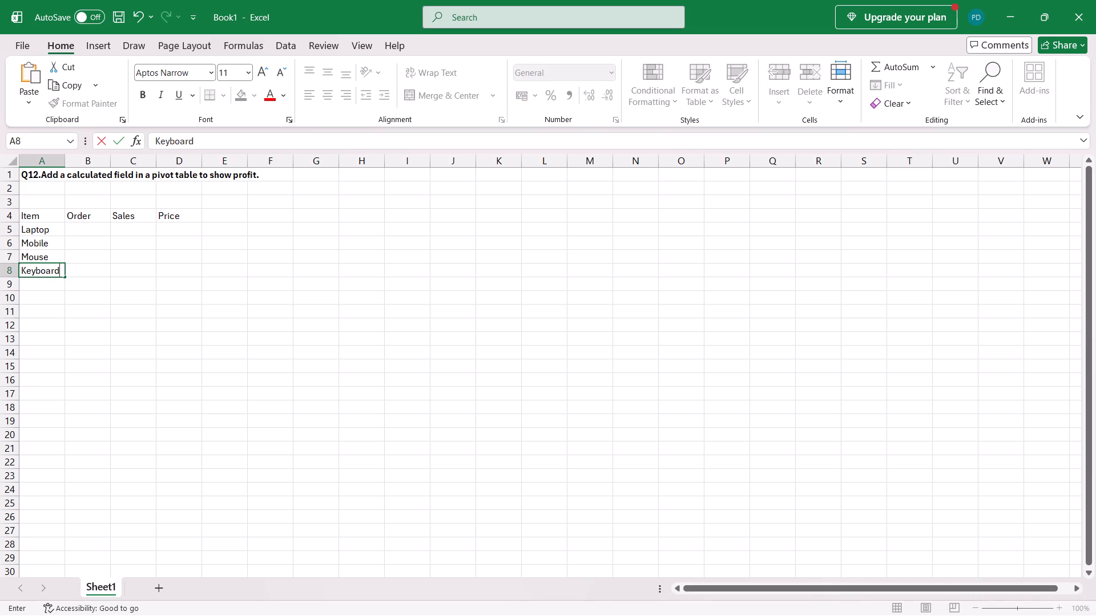
Fill in the Order quantities 5 for Laptop, 10 for Mobile and 15 for Mouse.
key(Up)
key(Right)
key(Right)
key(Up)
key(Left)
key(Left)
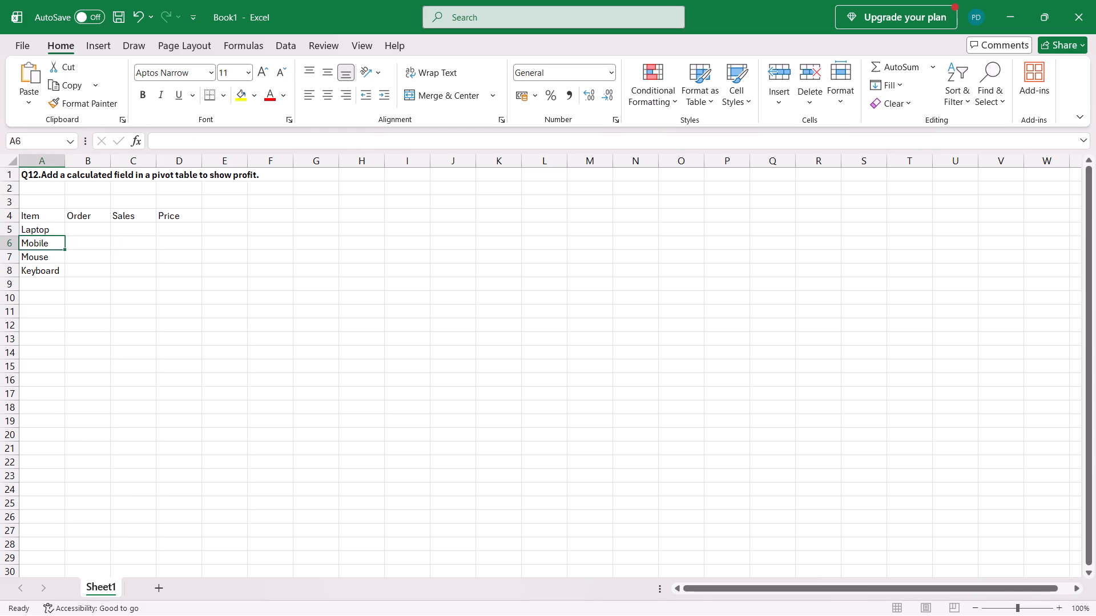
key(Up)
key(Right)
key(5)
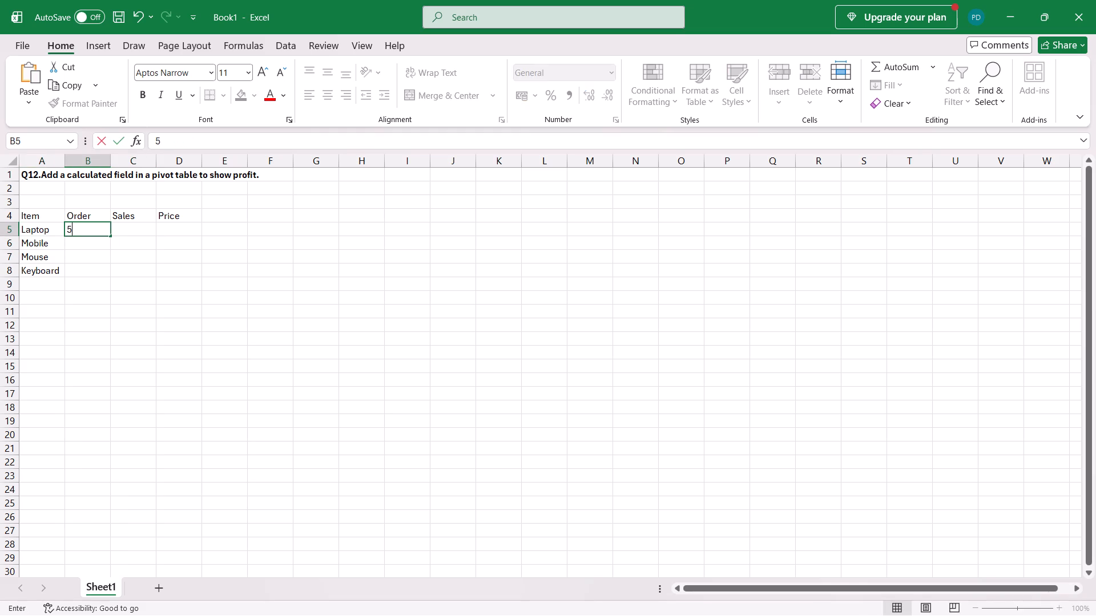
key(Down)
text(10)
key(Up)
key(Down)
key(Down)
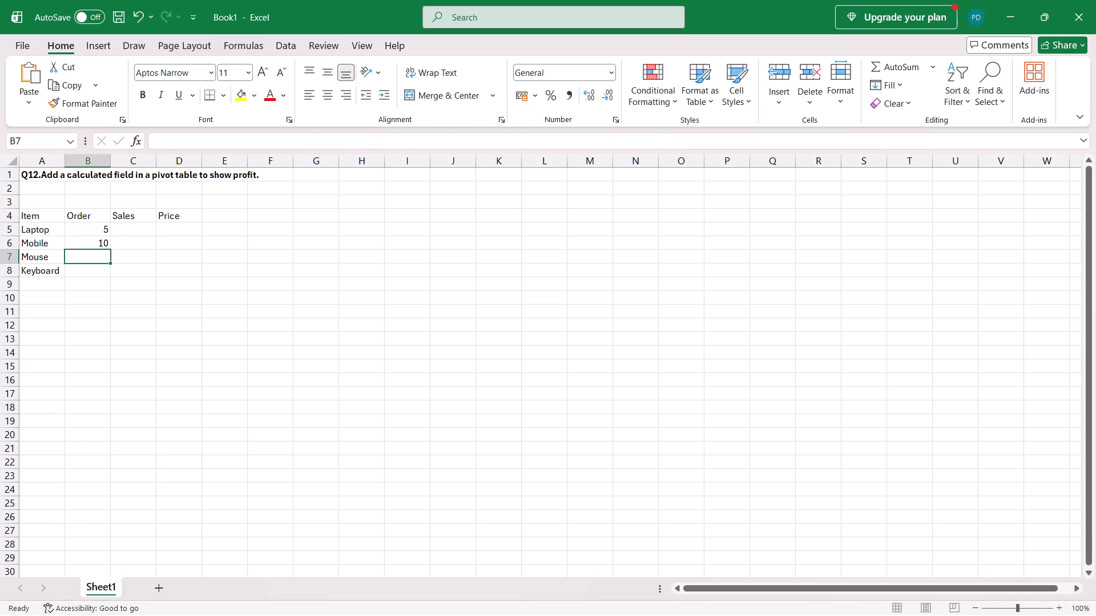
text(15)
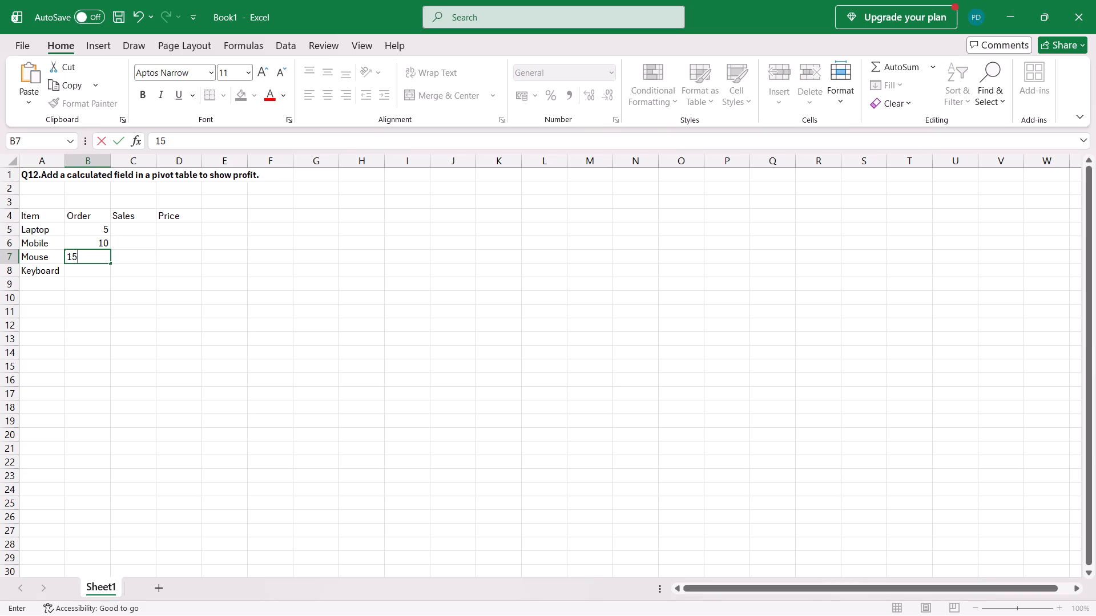
Fill in the Sales values 600000 for Laptop, 50000 for Mobile and 45000 for Mouse.
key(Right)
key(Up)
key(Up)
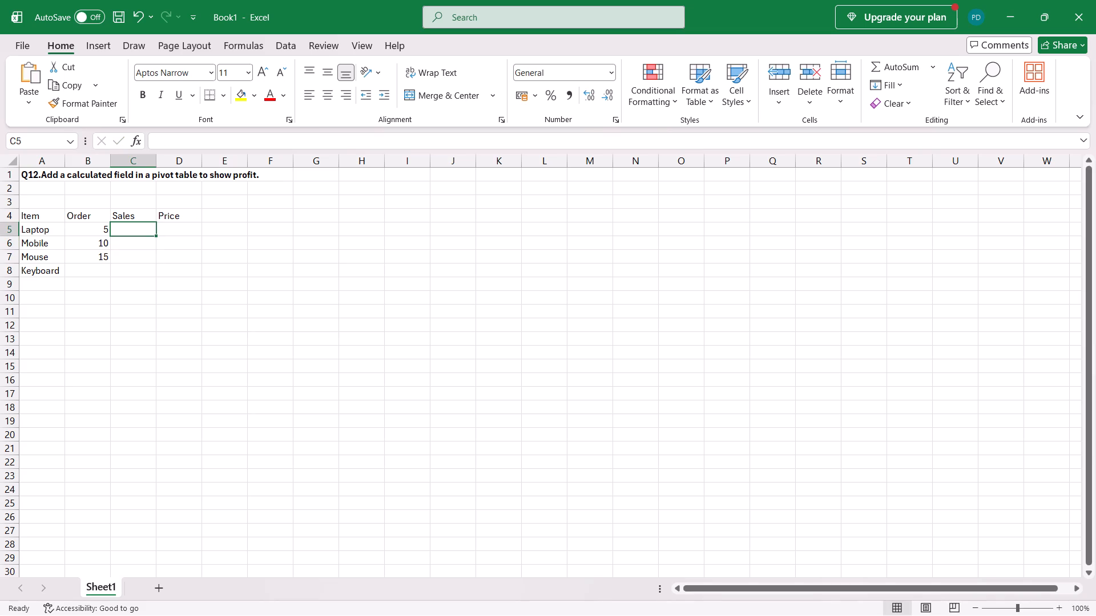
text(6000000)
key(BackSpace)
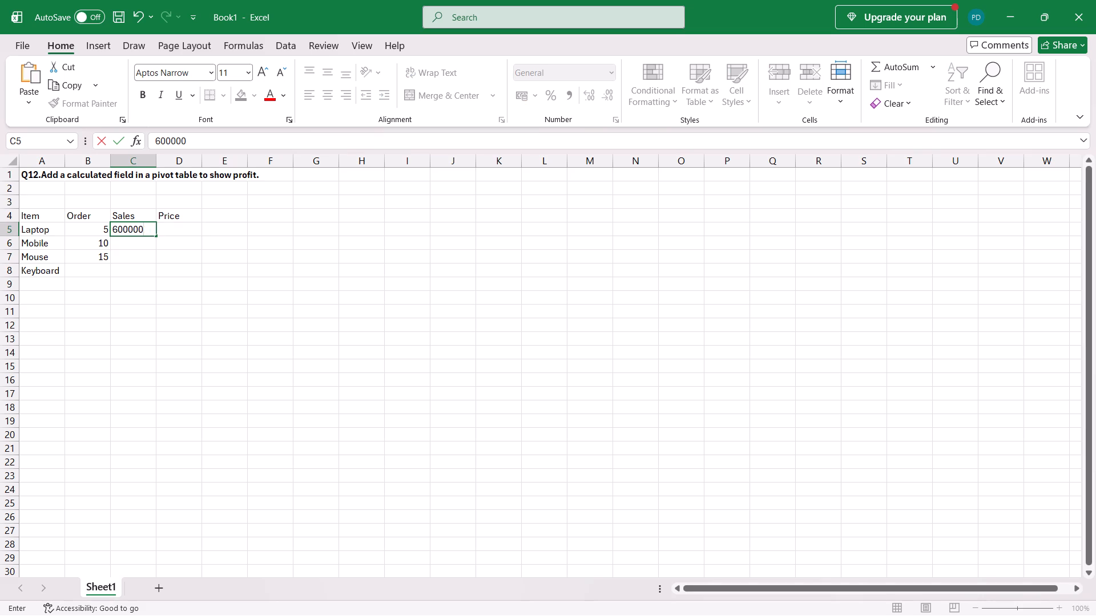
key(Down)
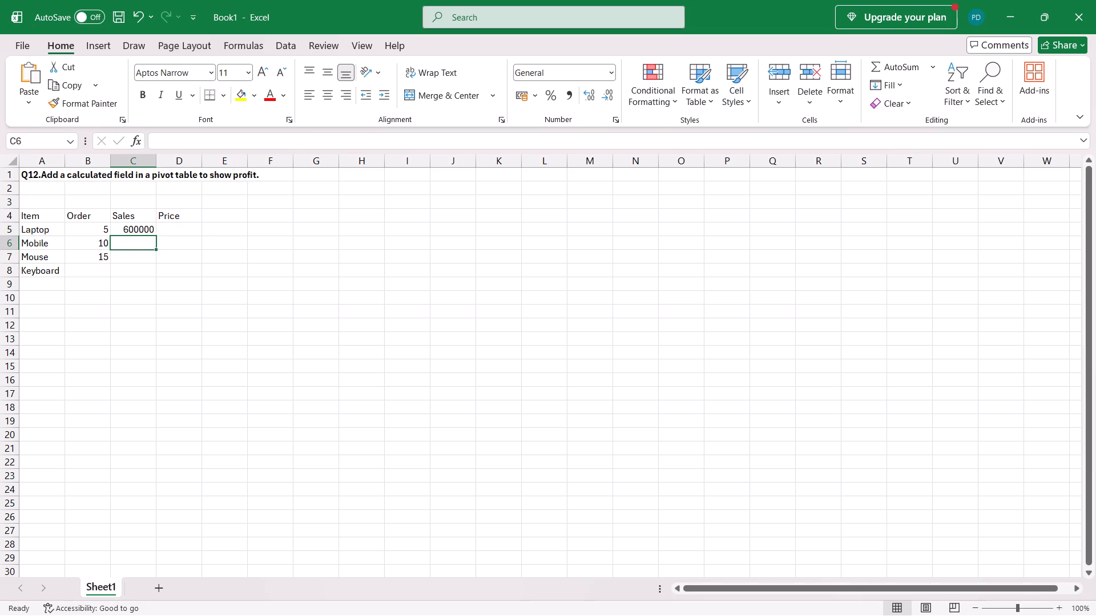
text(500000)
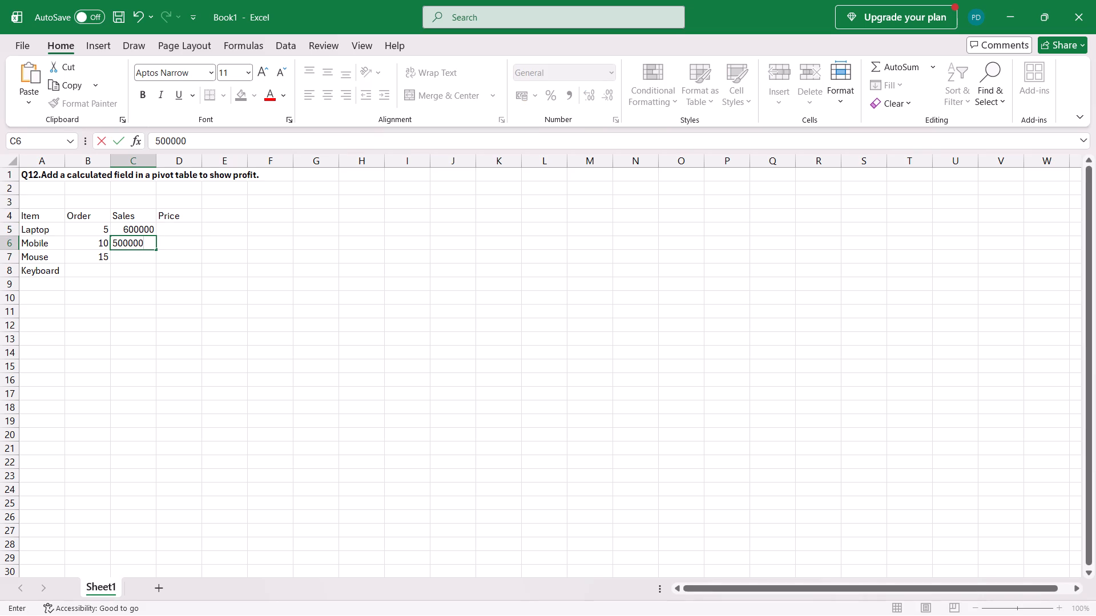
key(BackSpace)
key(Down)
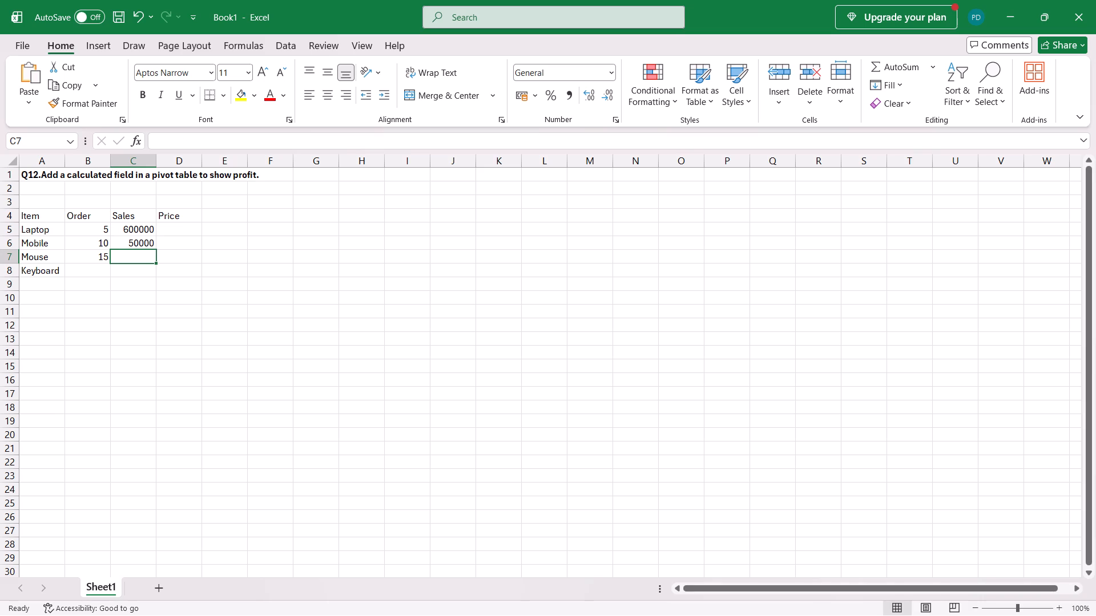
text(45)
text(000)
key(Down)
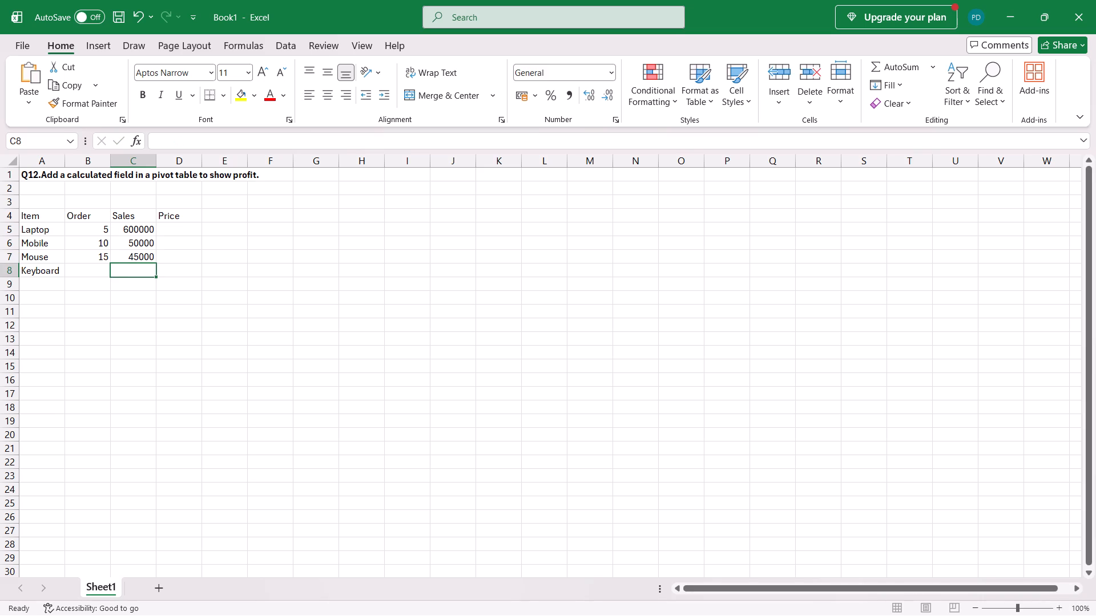
Enter 35000 as the Sales value for Keyboard in cell C8.
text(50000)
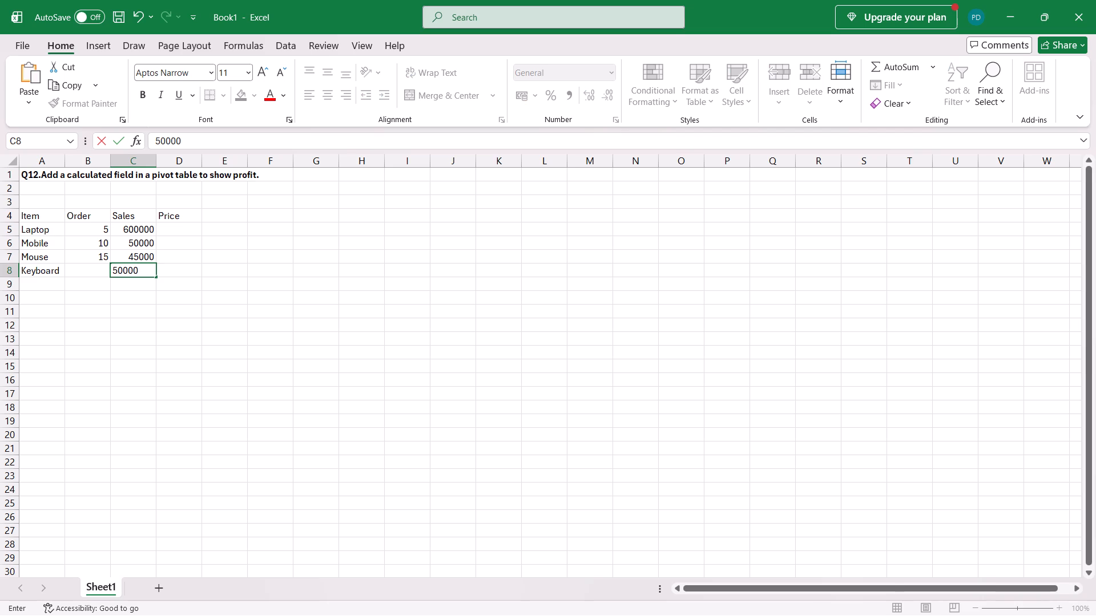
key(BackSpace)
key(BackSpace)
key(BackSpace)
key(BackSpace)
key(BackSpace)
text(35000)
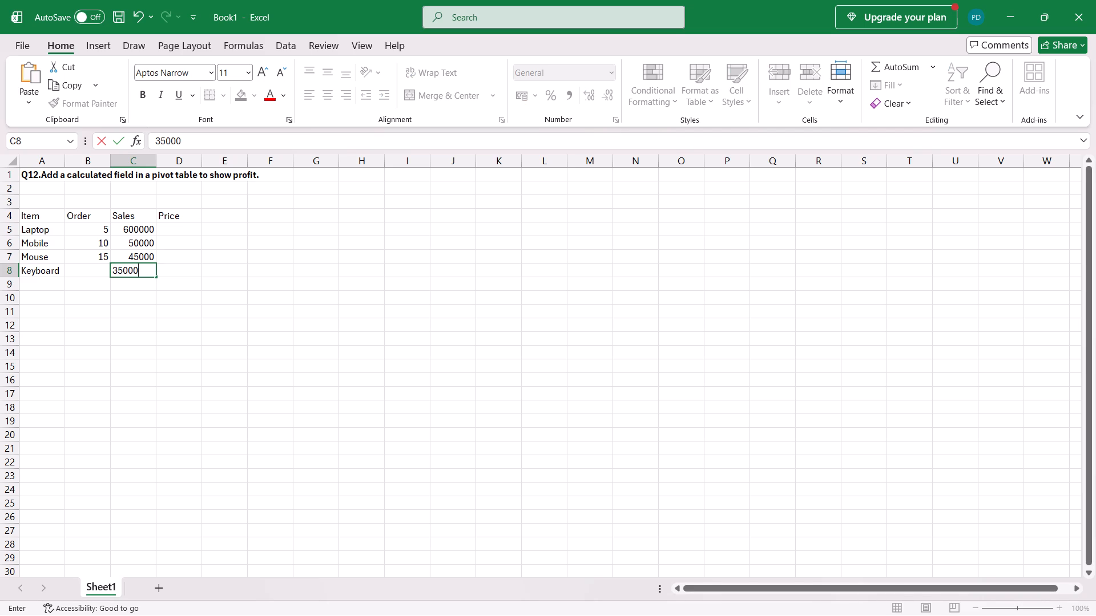
Enter 20 as the Order quantity for Keyboard in cell B8.
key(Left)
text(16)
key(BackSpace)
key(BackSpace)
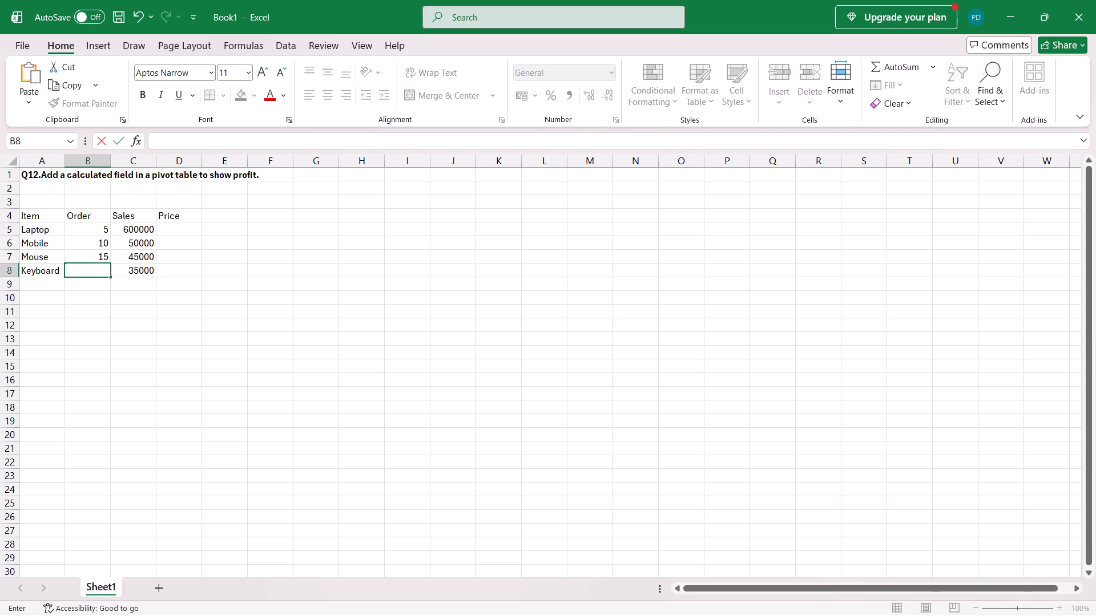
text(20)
Change the Laptop Sales value in cell C5 to 60000.
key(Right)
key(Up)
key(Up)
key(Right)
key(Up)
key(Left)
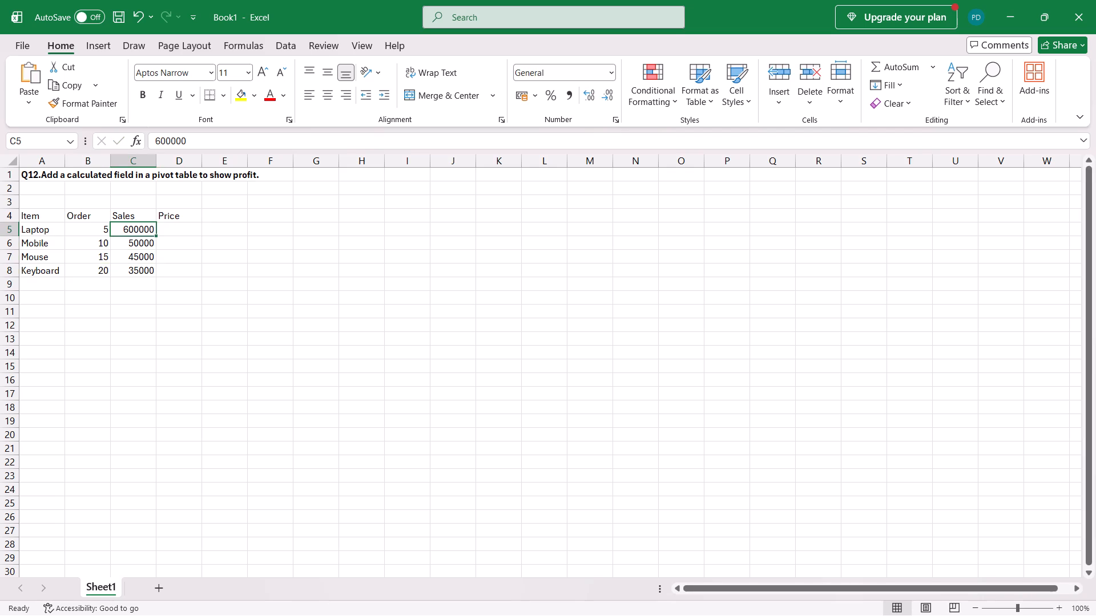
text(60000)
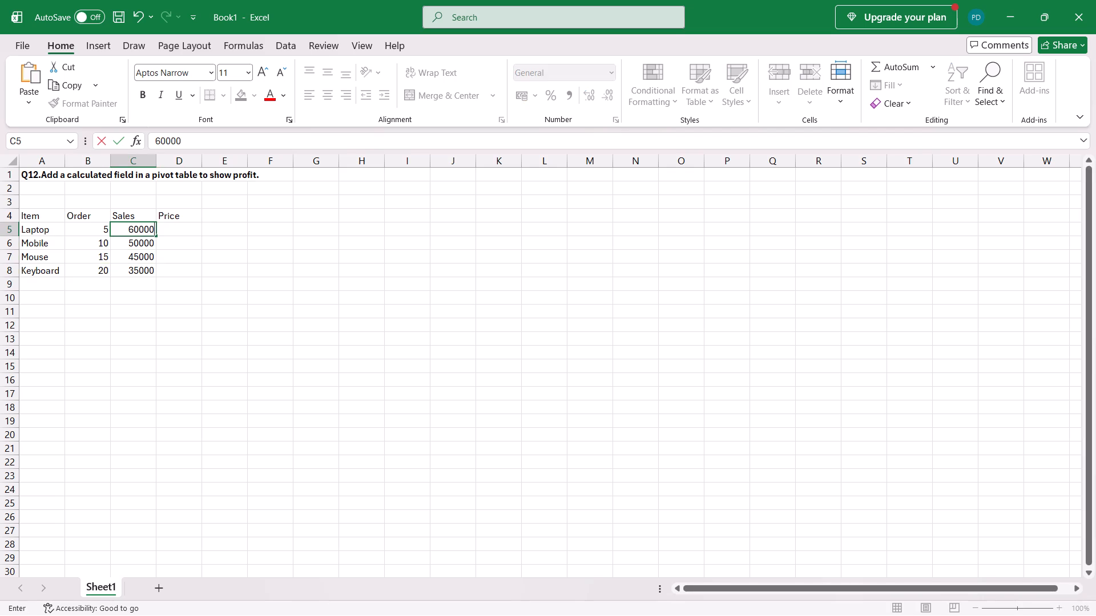
Fill in the Price values 100000 for Laptop, 60000 for Mobile, 50000 for Mouse and 40000 for Keyboard.
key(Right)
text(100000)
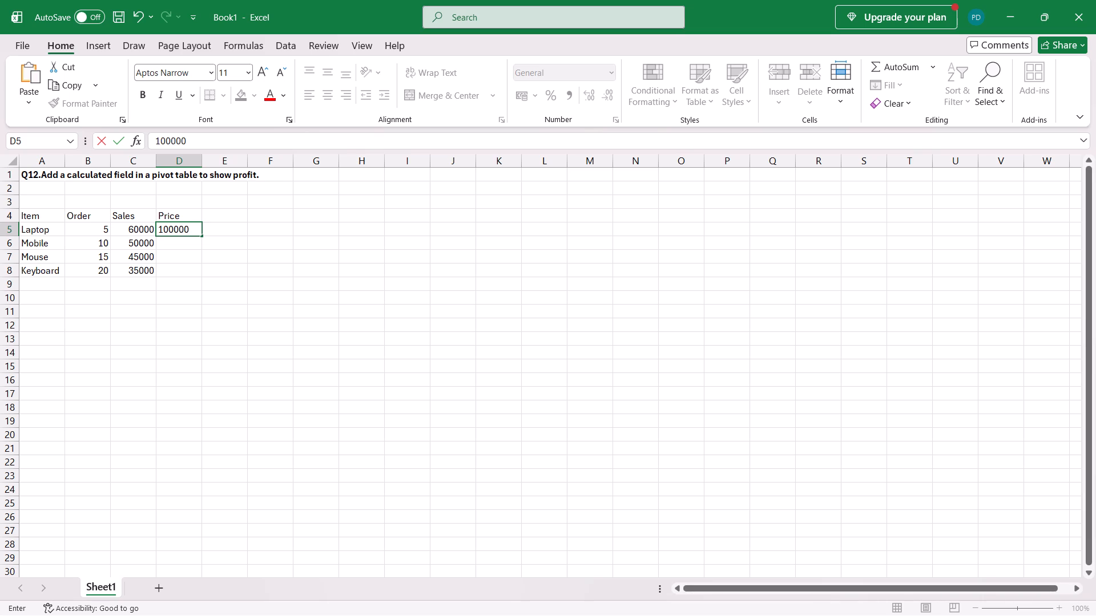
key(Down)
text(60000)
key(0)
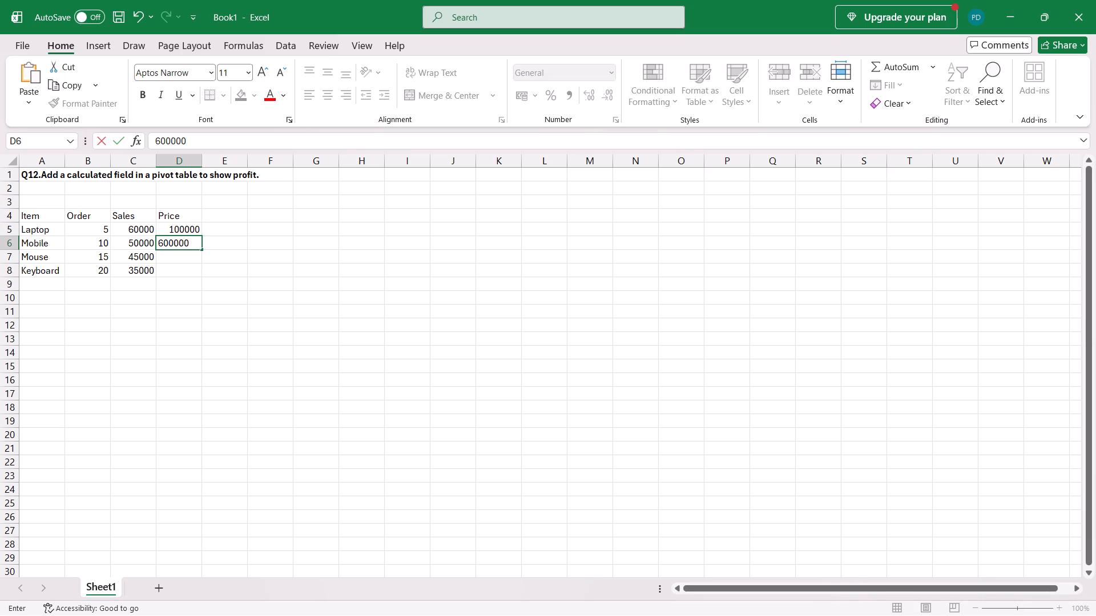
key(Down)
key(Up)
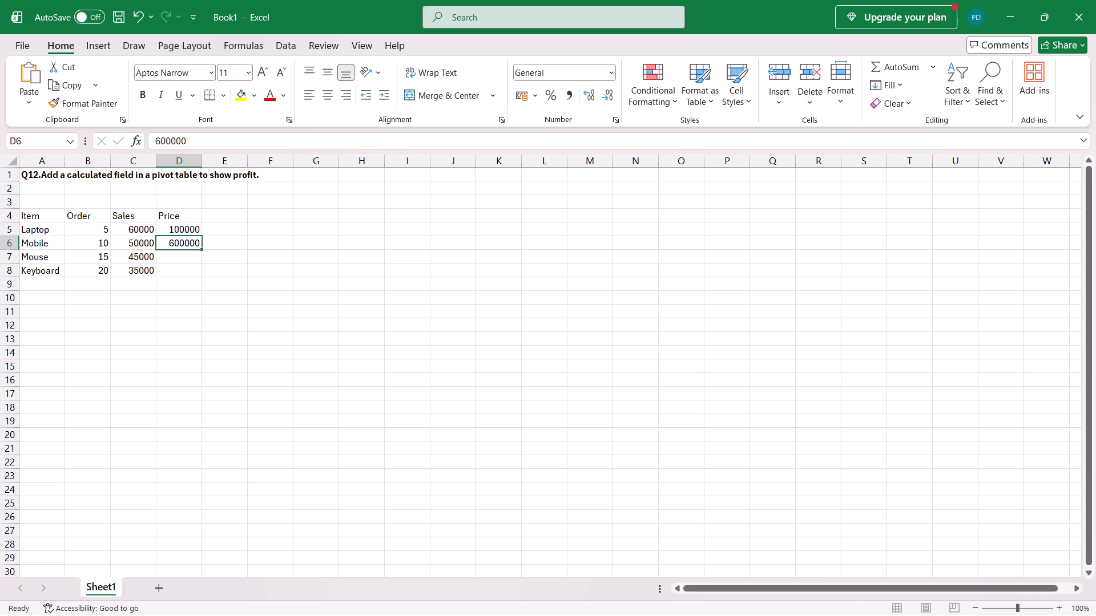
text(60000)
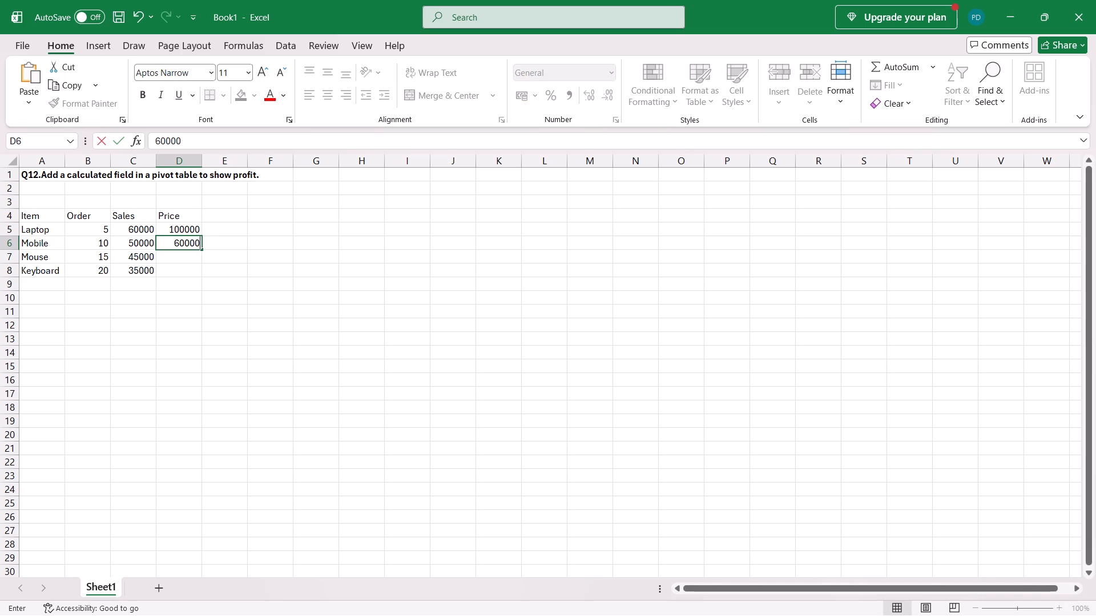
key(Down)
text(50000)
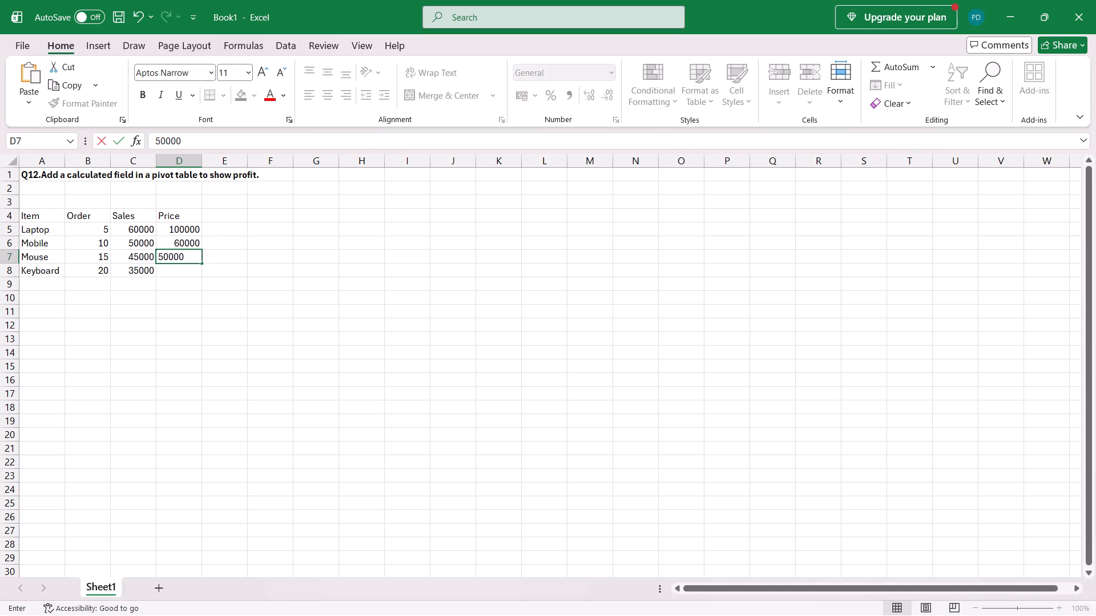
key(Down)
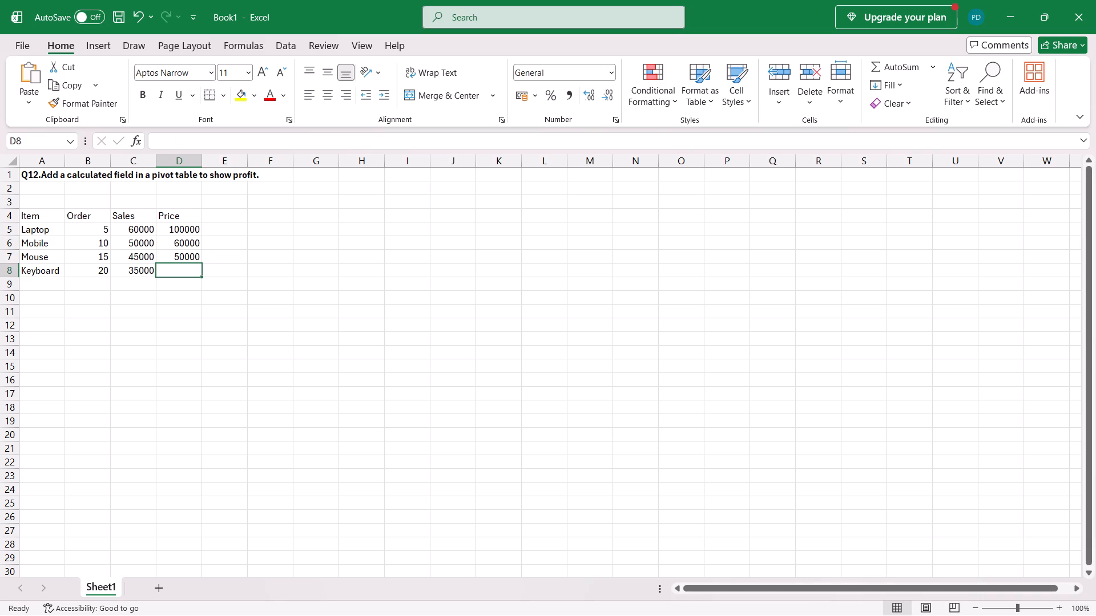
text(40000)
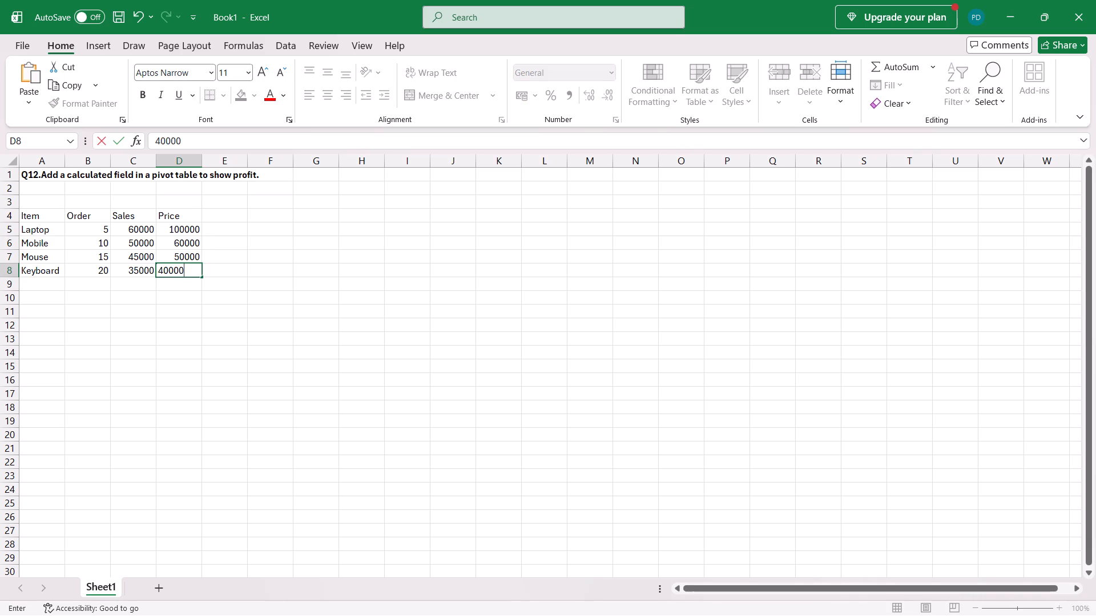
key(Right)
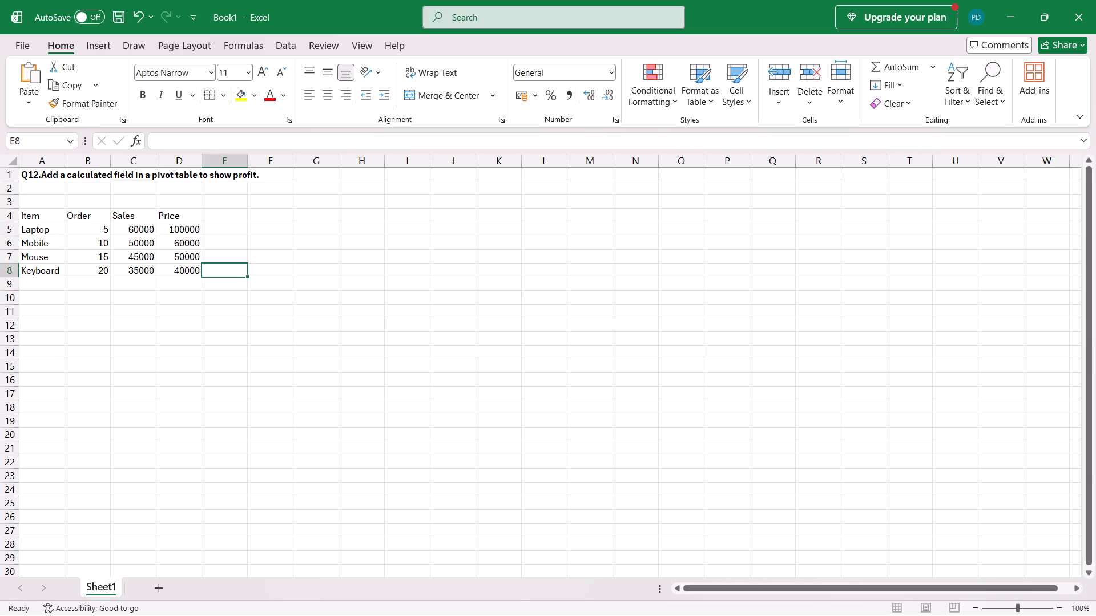
Make the header row Item, Order, Sales and Price in A4:D4 bold.
drag(39, 215, 191, 212)
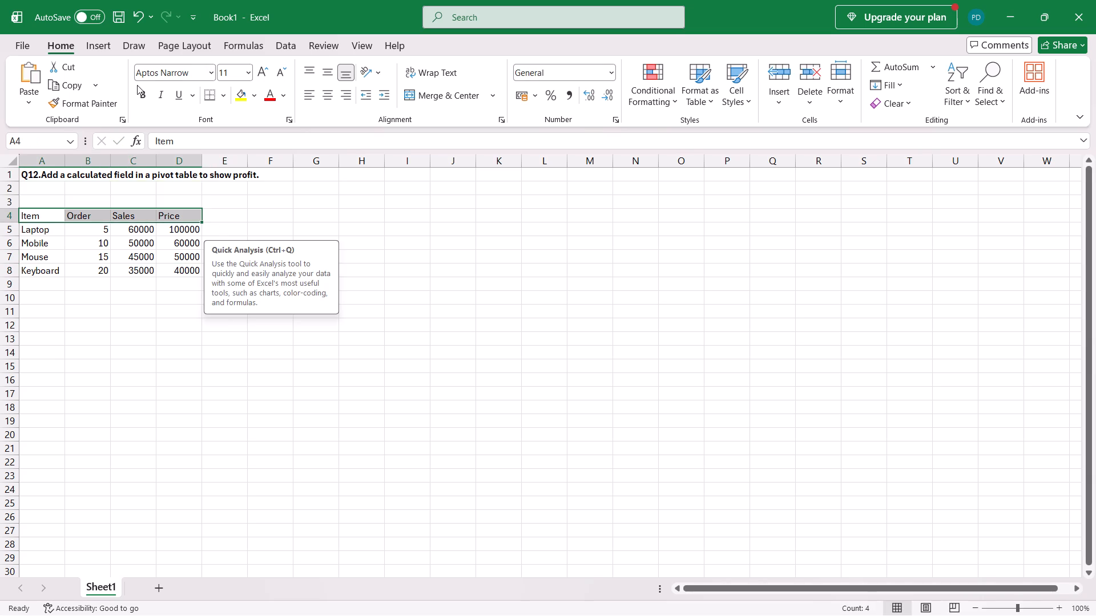
click(141, 95)
Apply all borders to the data table in A4:D8.
drag(44, 212, 202, 277)
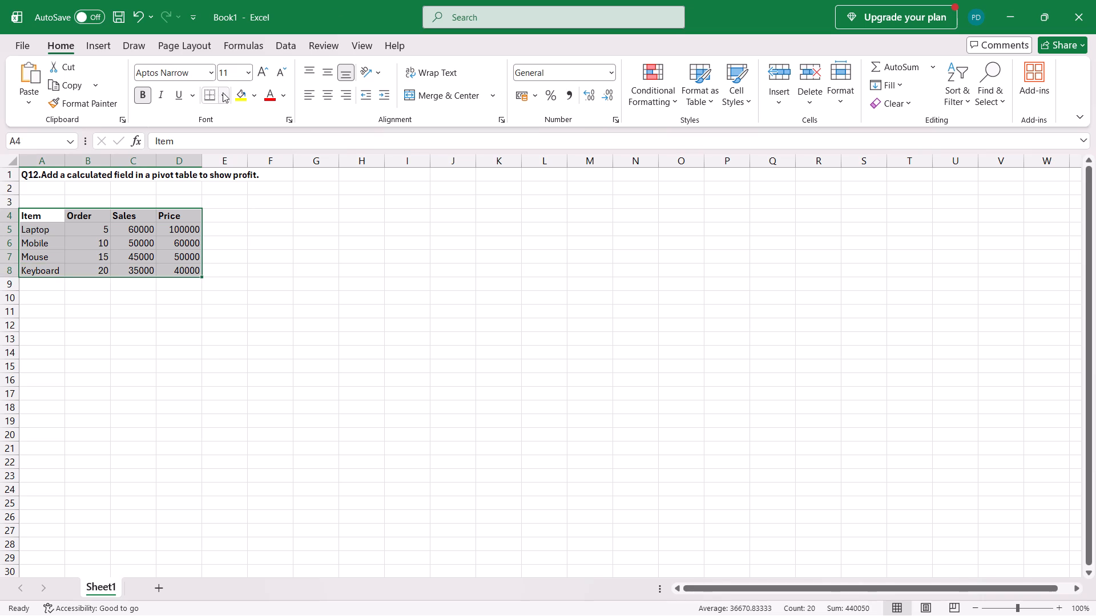
click(223, 92)
click(256, 247)
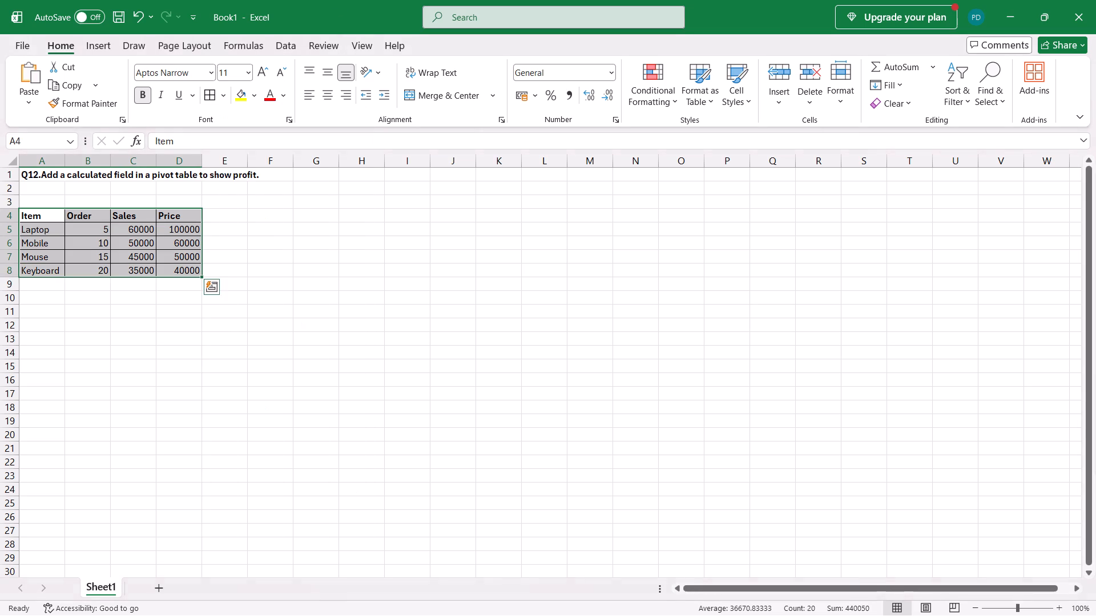
Insert a pivot table from range A4:D8, placed on the existing worksheet at cell G8.
click(301, 269)
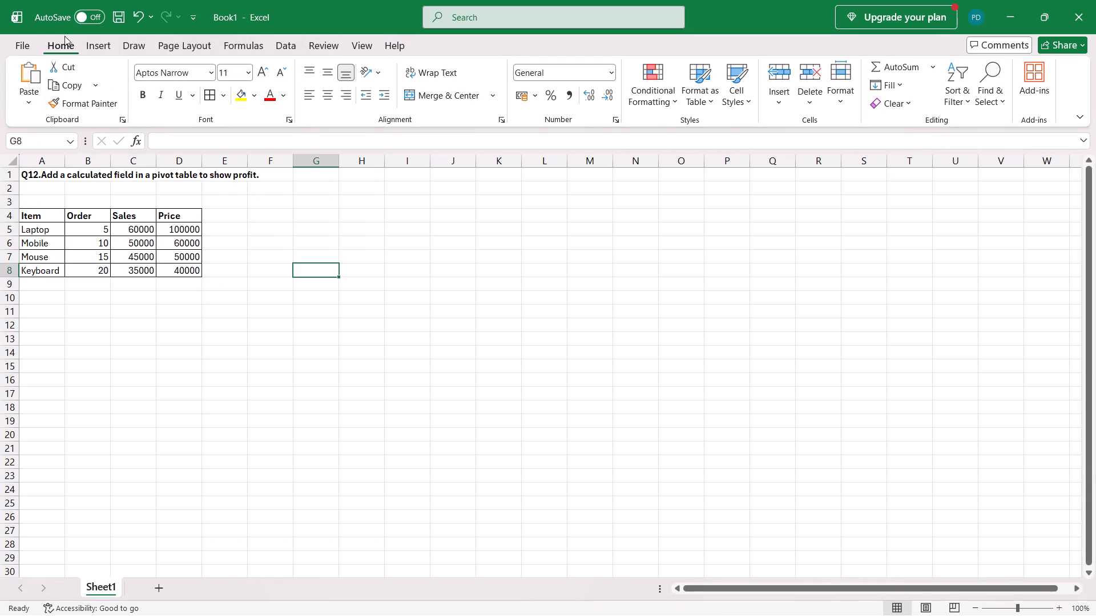
click(86, 47)
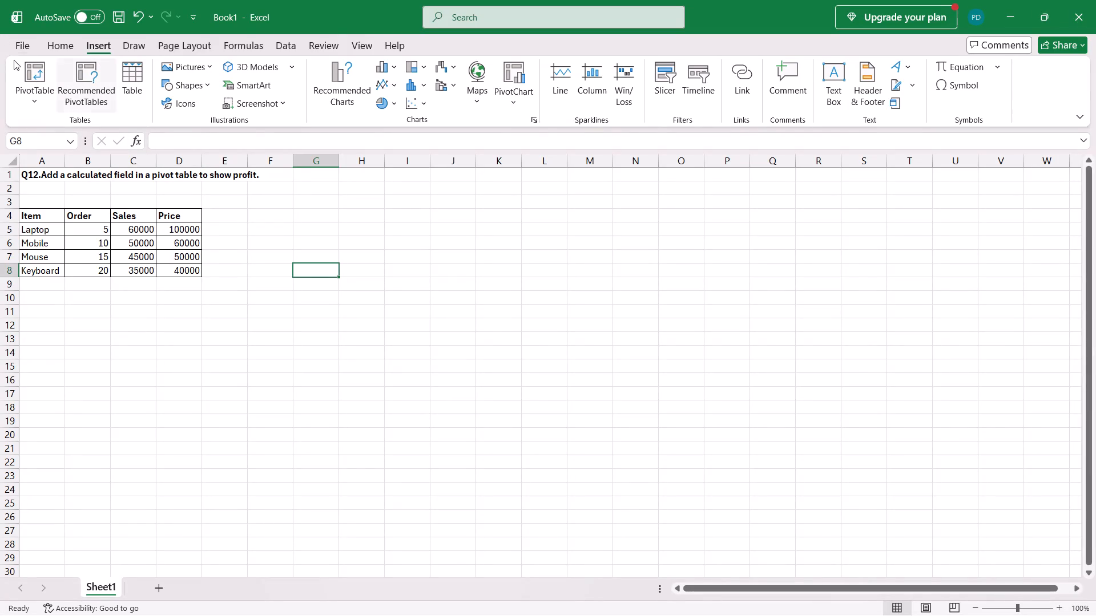
click(45, 89)
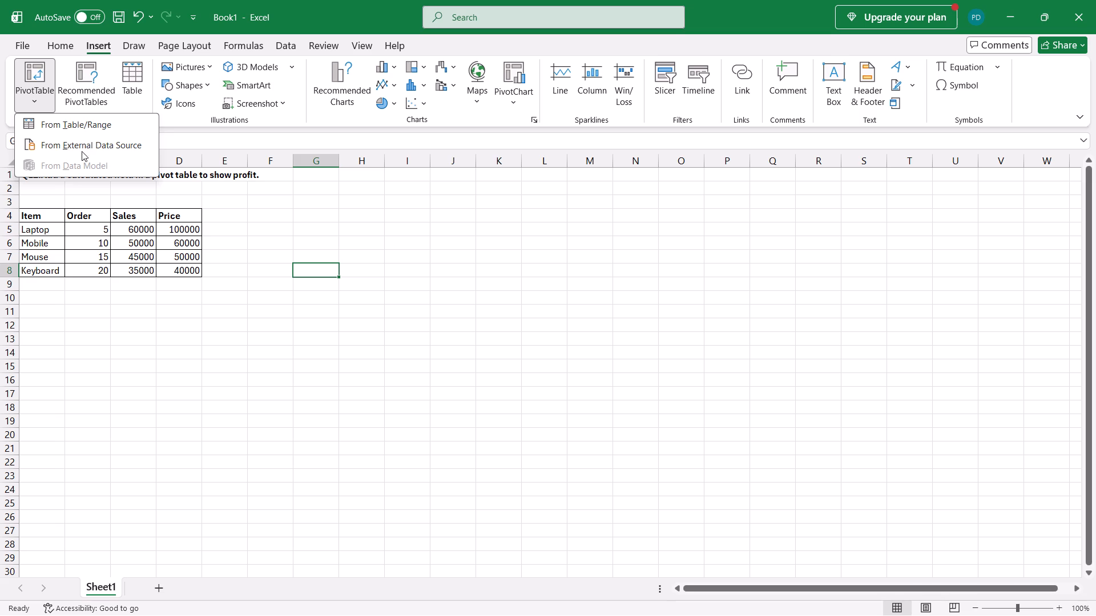
click(41, 75)
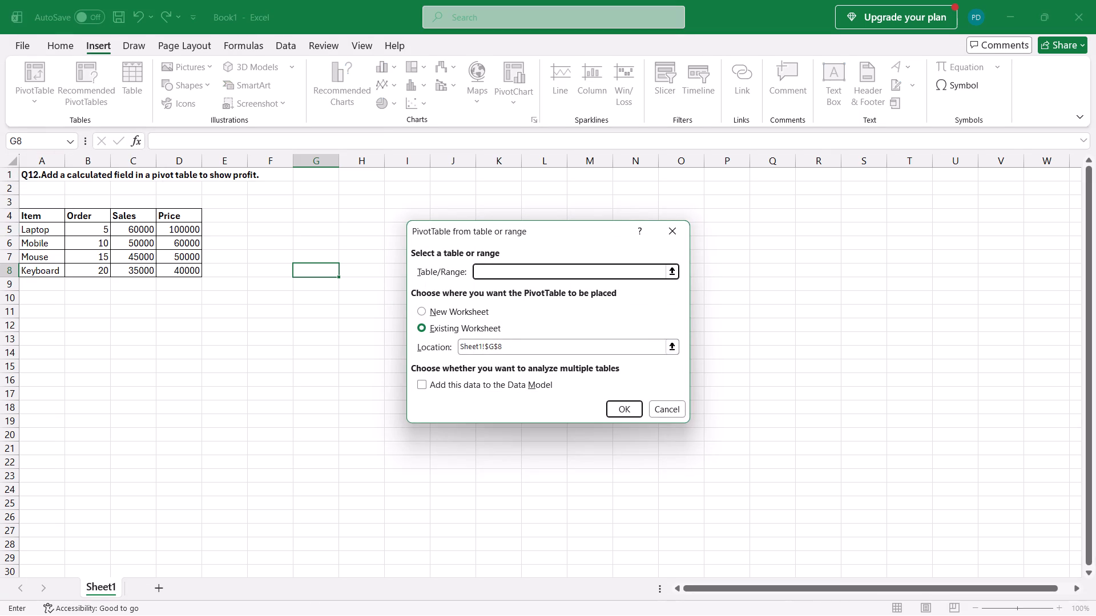
drag(38, 221, 192, 279)
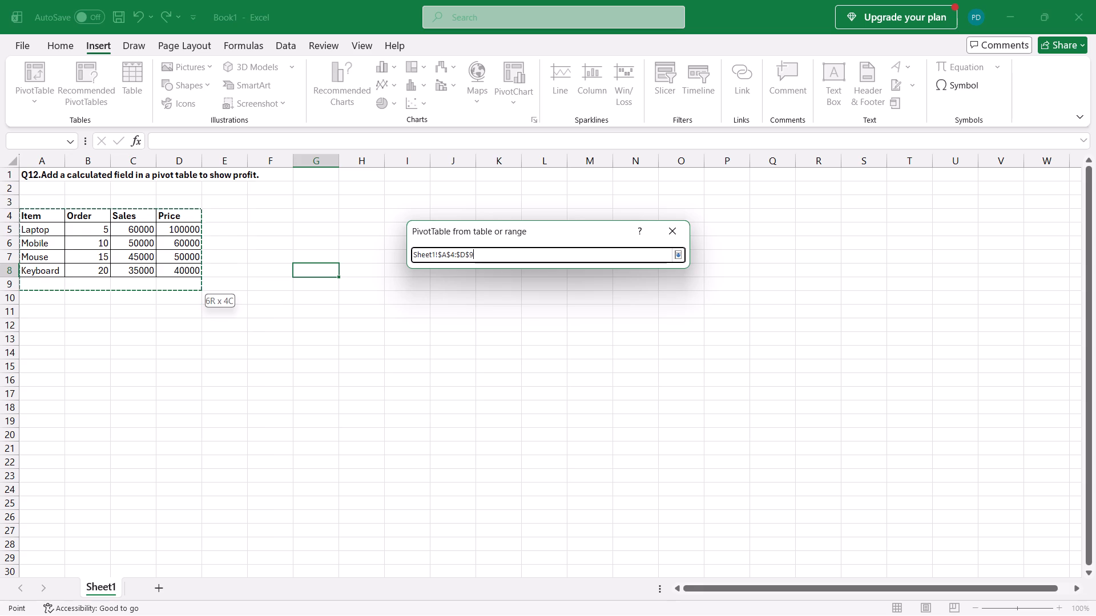
drag(192, 279, 193, 270)
click(620, 407)
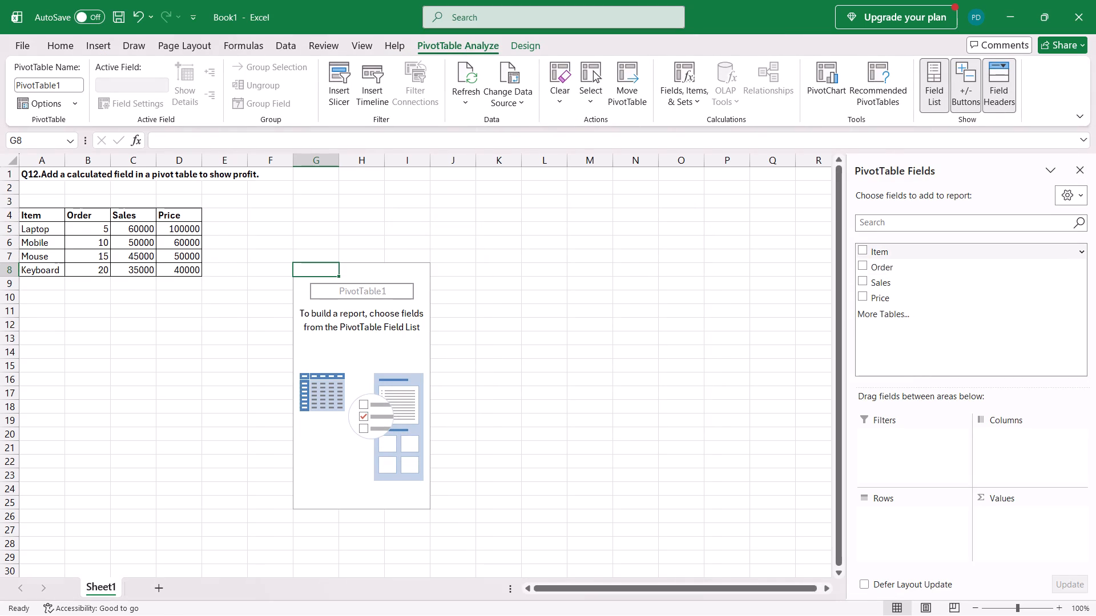
Add the Item, Order, Sales and Price fields to the pivot table.
click(870, 248)
click(862, 271)
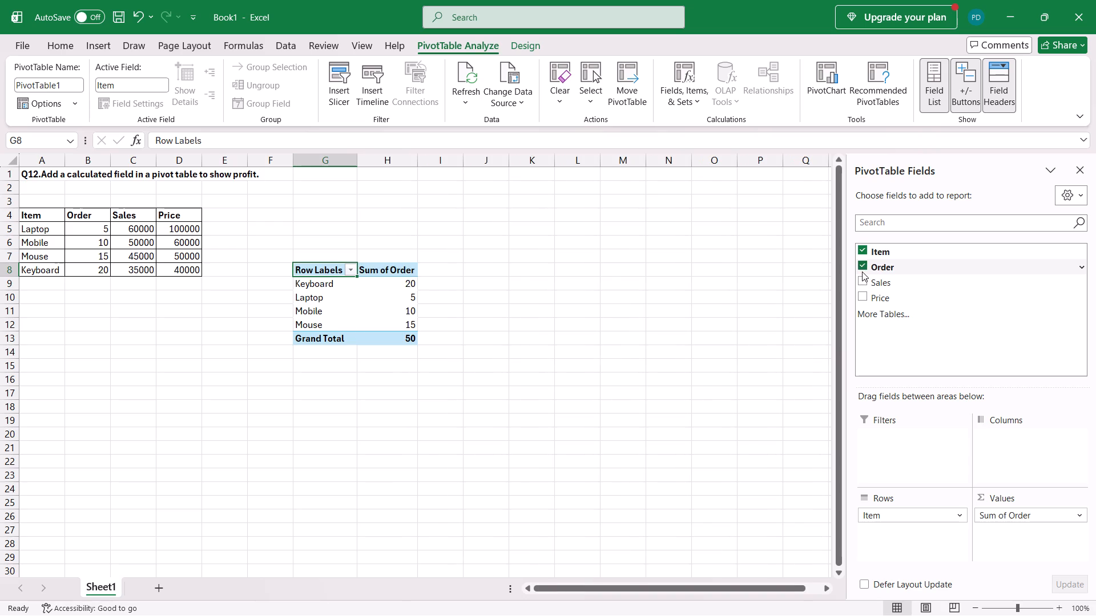
click(862, 277)
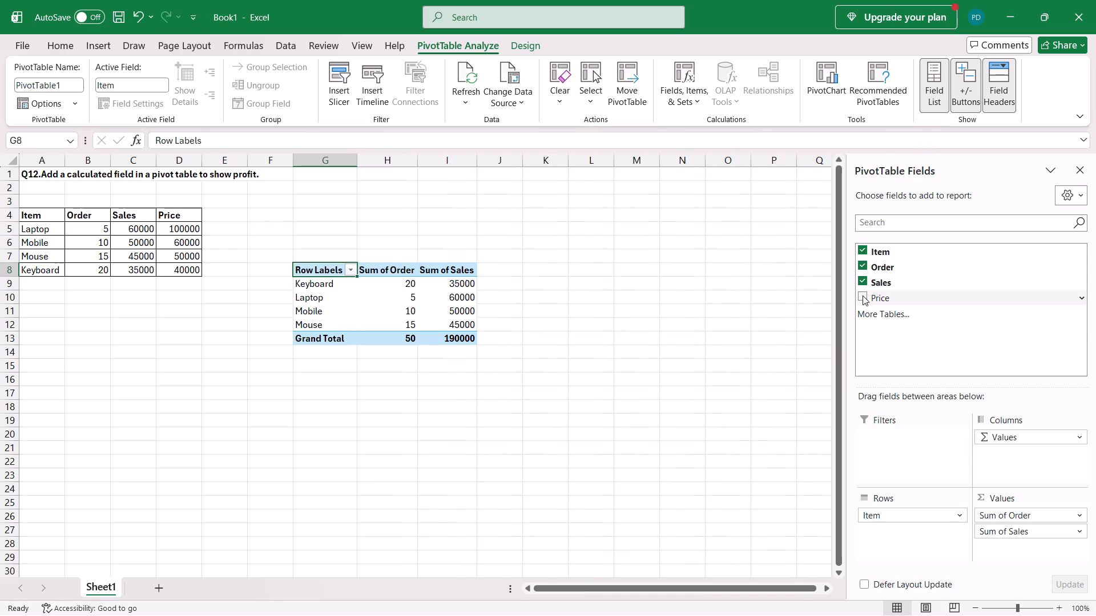
click(863, 295)
click(888, 314)
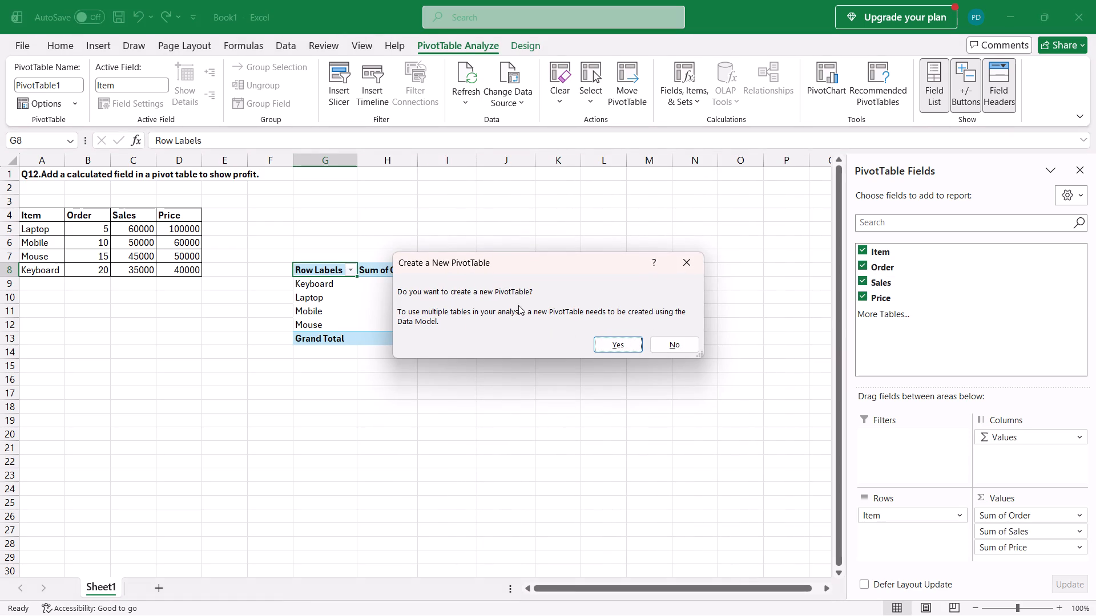
click(678, 267)
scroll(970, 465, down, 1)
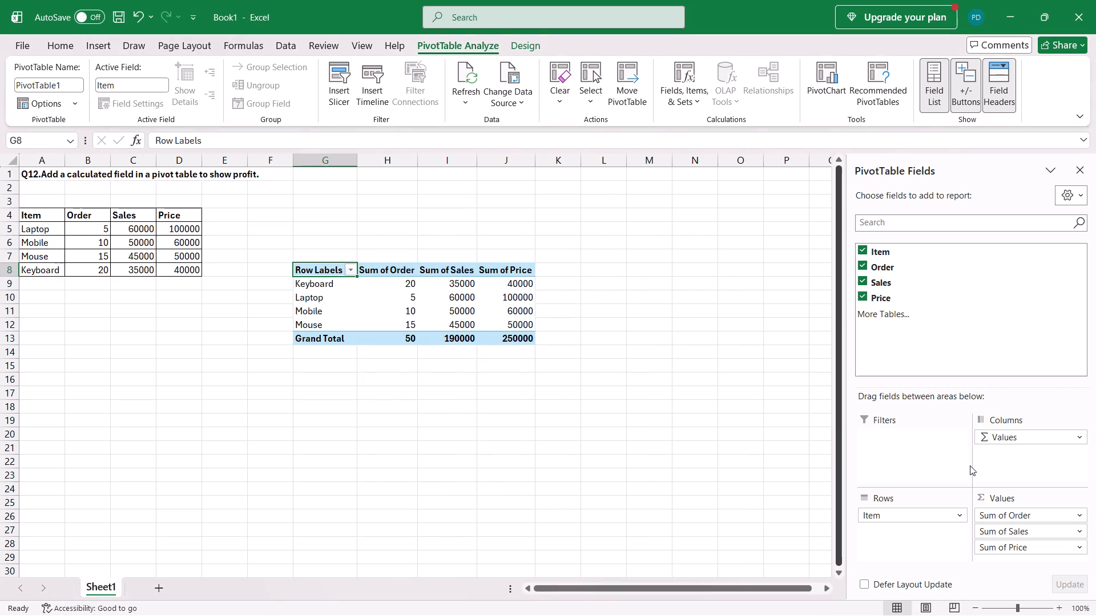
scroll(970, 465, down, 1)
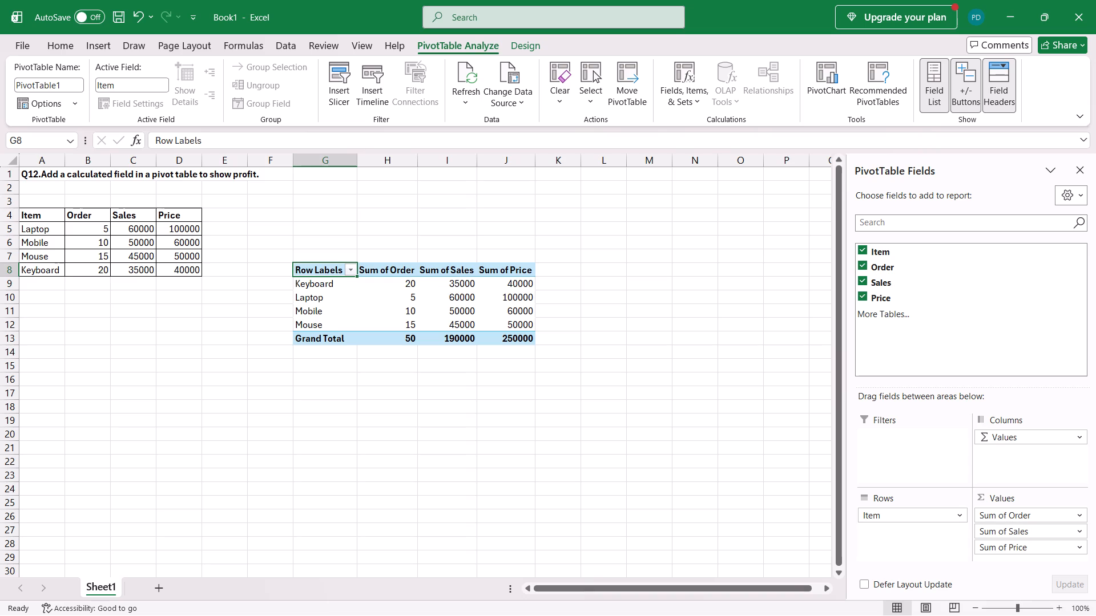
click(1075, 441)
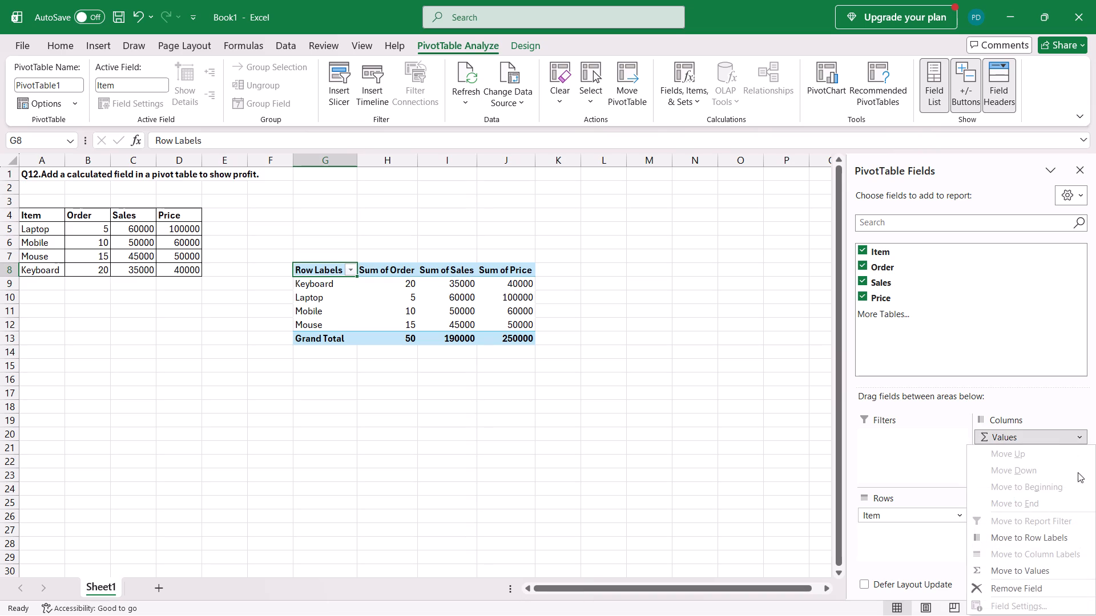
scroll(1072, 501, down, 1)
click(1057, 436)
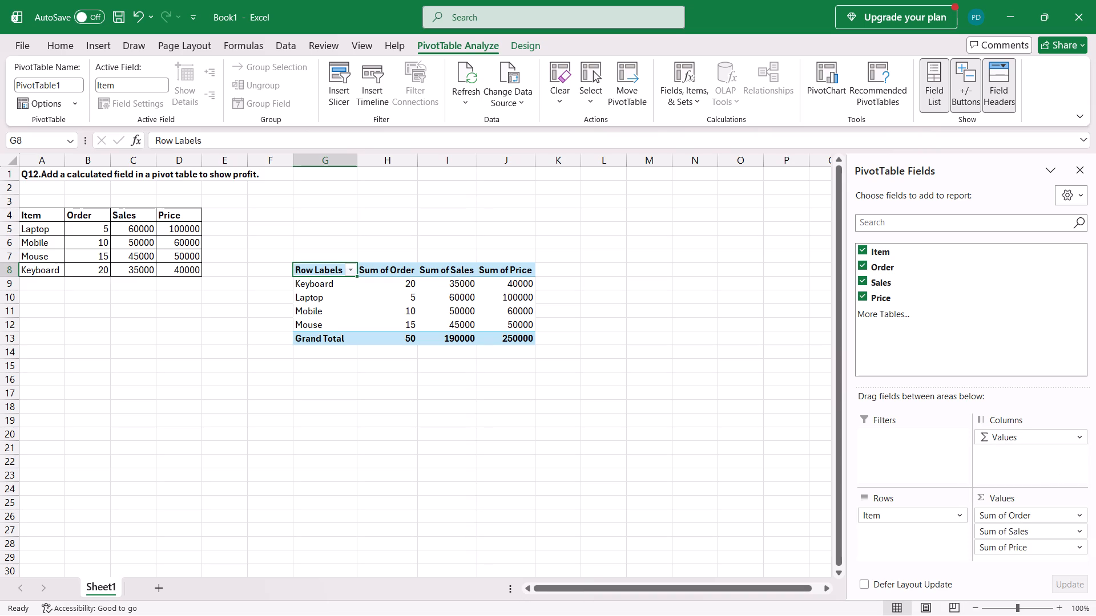
Move Sales from the pivot table's values to its columns, and return it to the values after Price.
drag(1053, 530, 1053, 450)
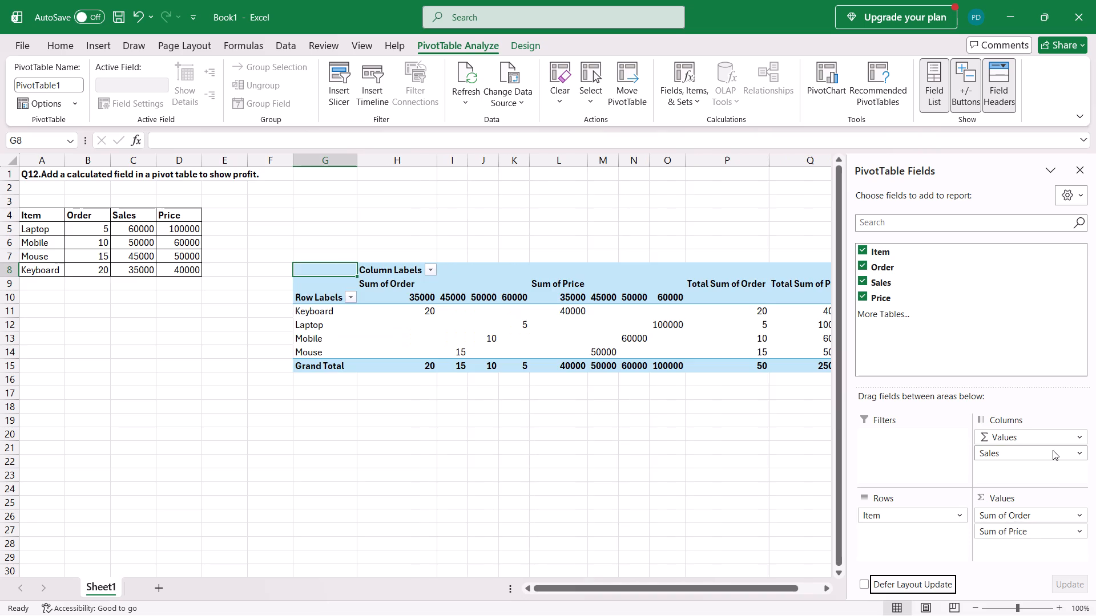
drag(1053, 450, 1031, 548)
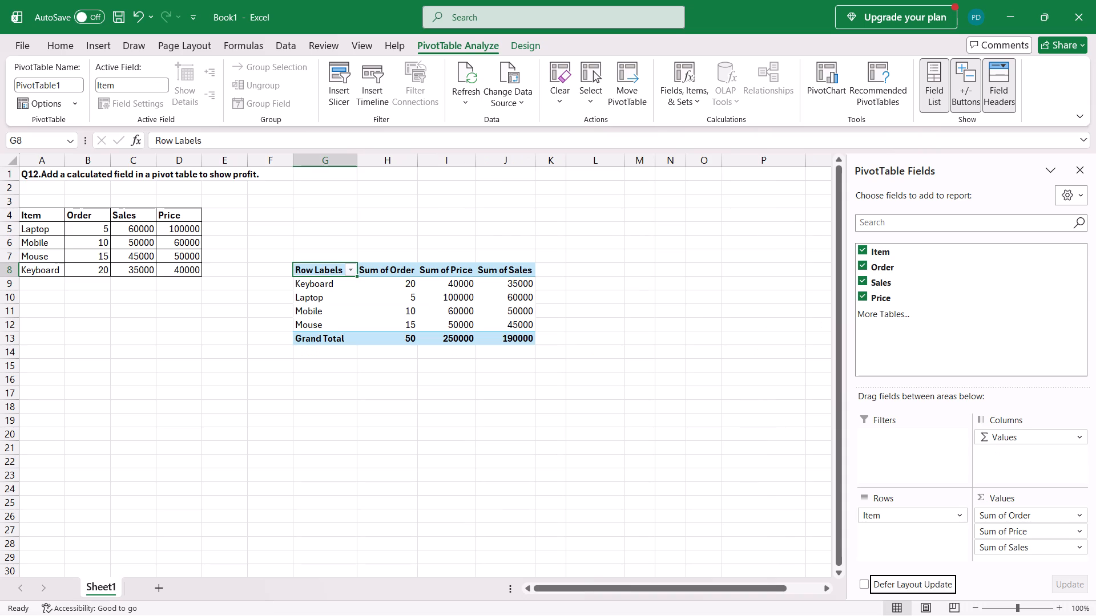
Open the calculated field definition for the pivot table.
scroll(1067, 528, down, 1)
click(680, 91)
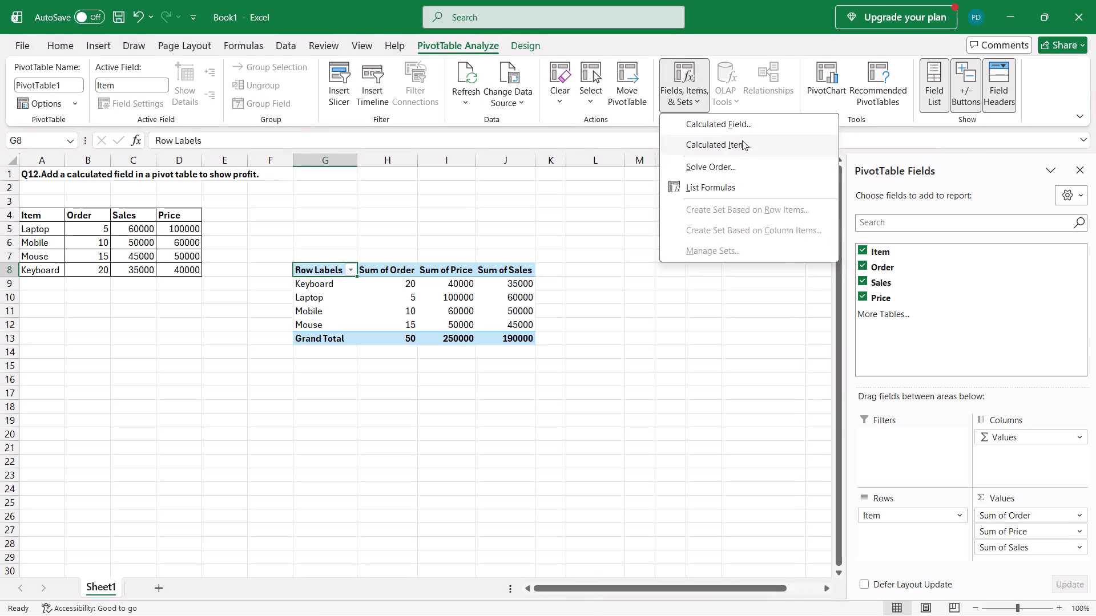
click(738, 128)
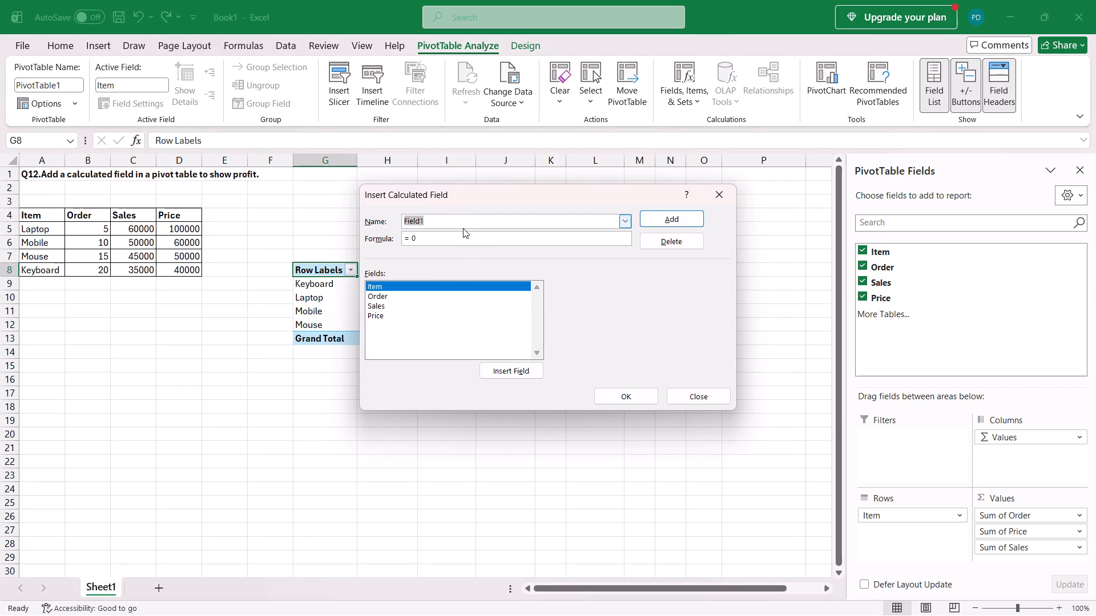
Build the calculated field's formula as Sales minus Price from the pivot table's fields.
click(398, 306)
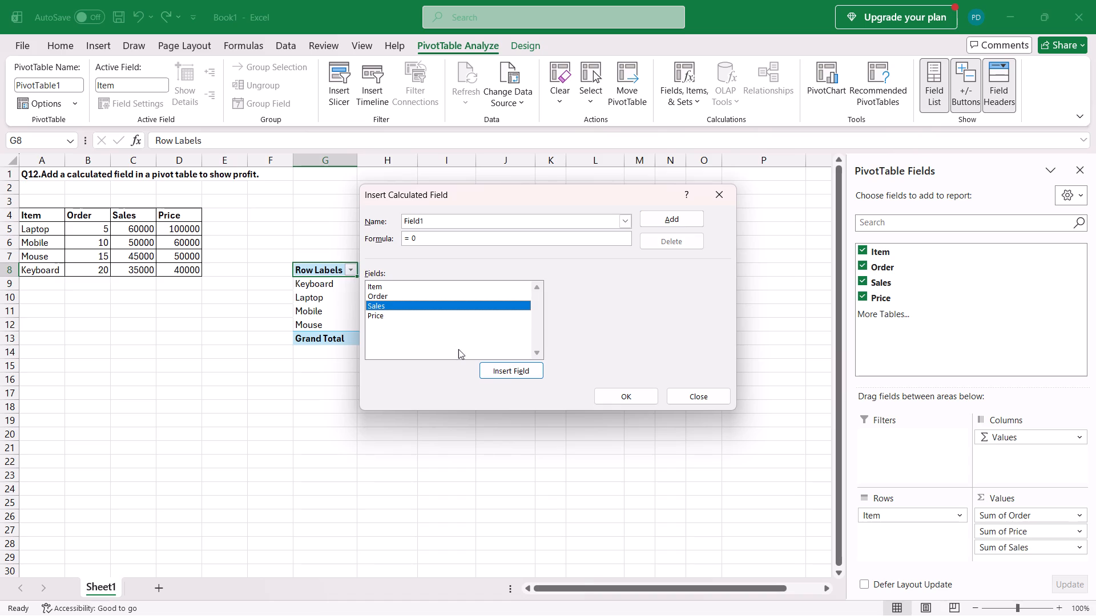
click(489, 372)
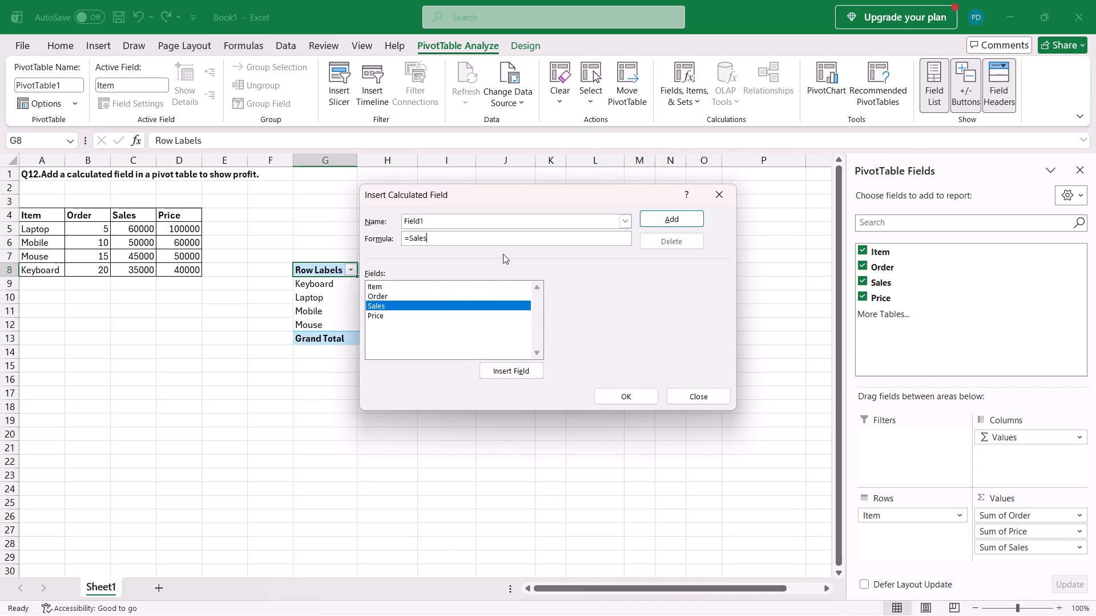
key(minus)
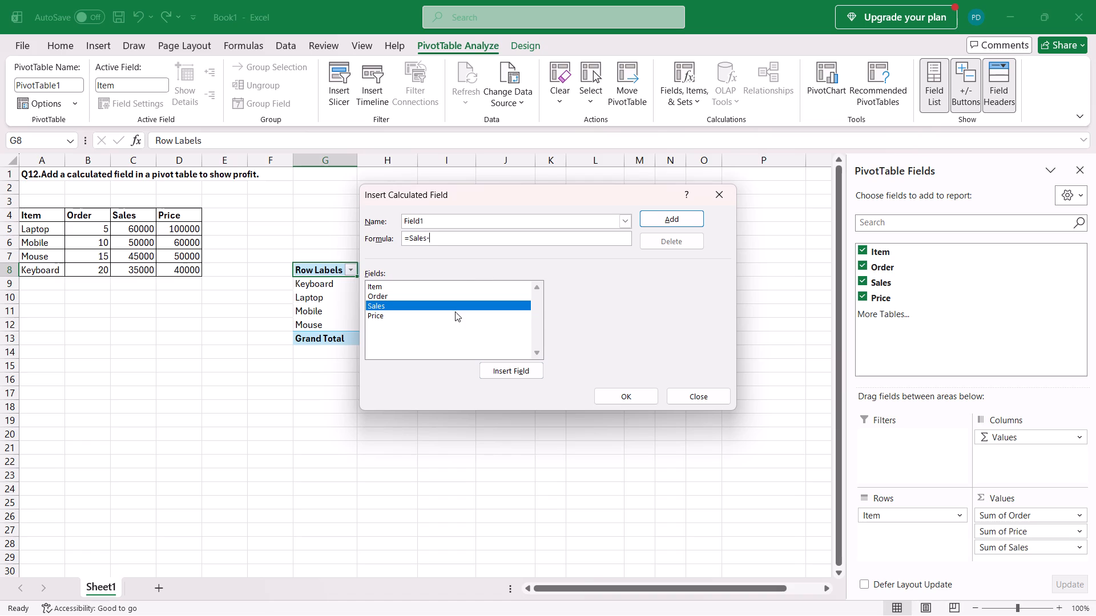
click(454, 322)
click(441, 321)
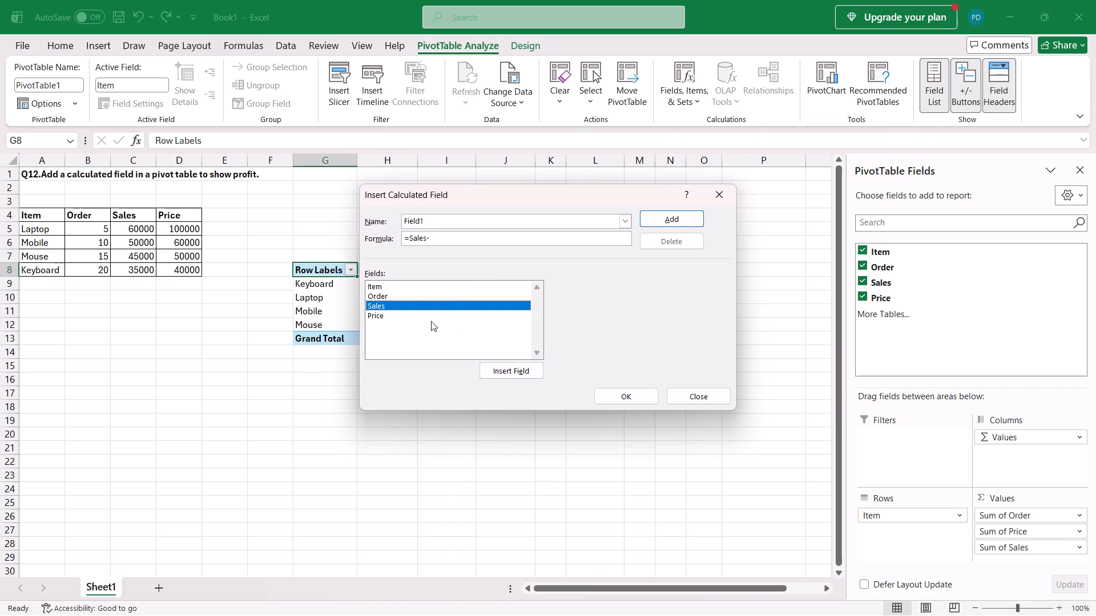
click(385, 318)
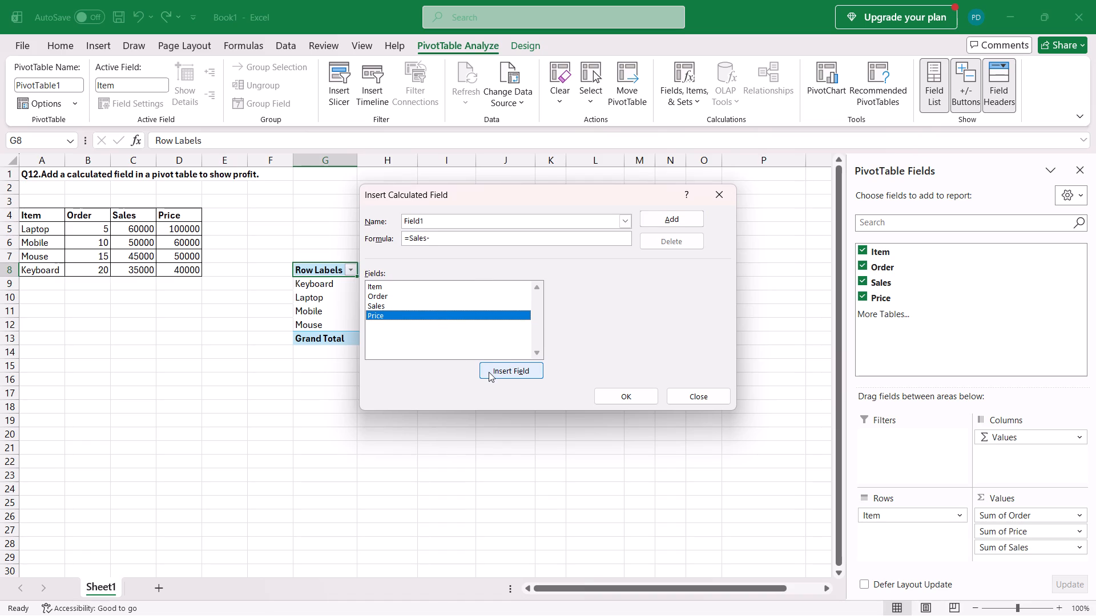
click(489, 372)
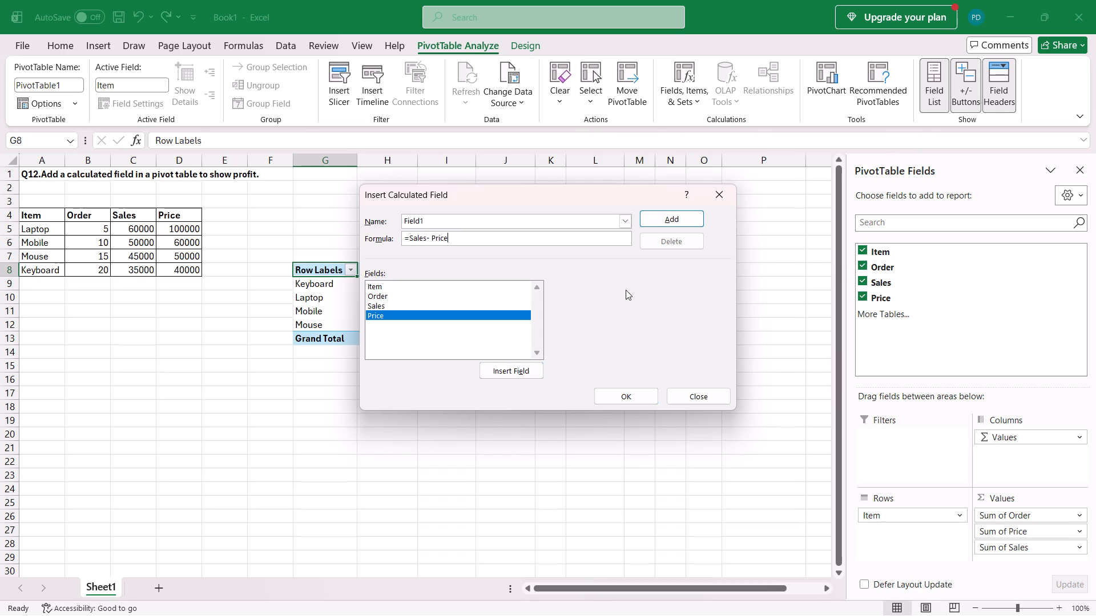
Name the calculated field Profit and add it to the pivot table.
click(563, 217)
drag(563, 217, 409, 211)
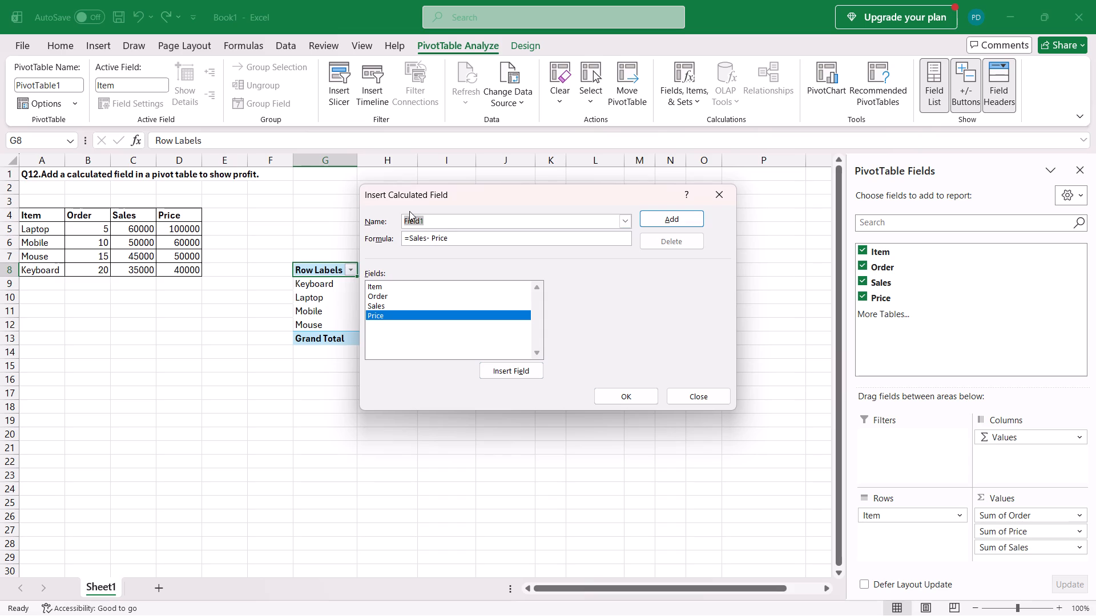
right_click(409, 211)
click(626, 222)
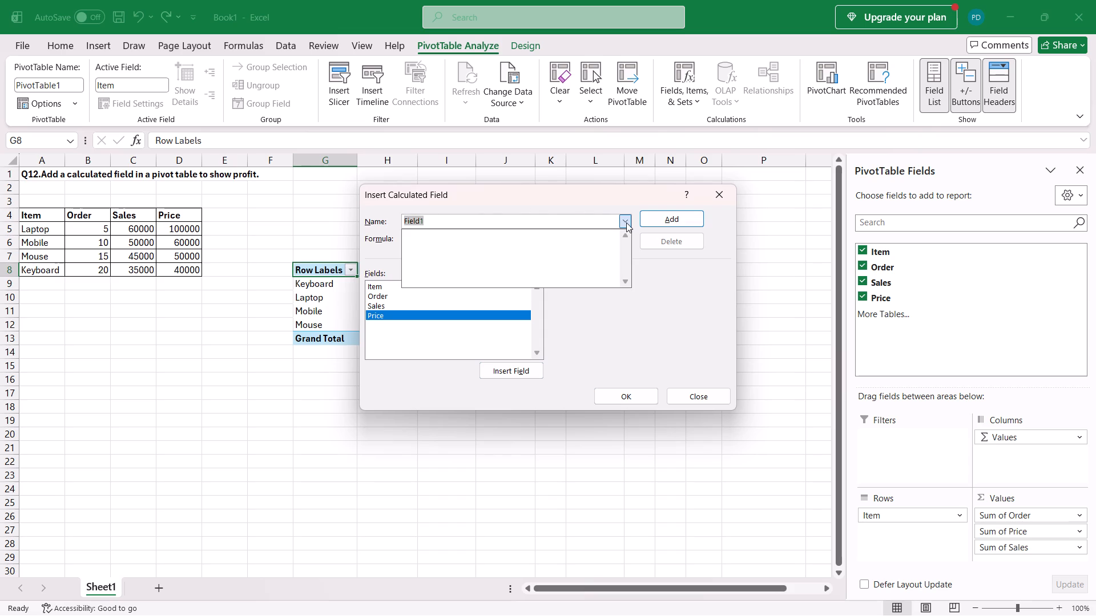
click(626, 222)
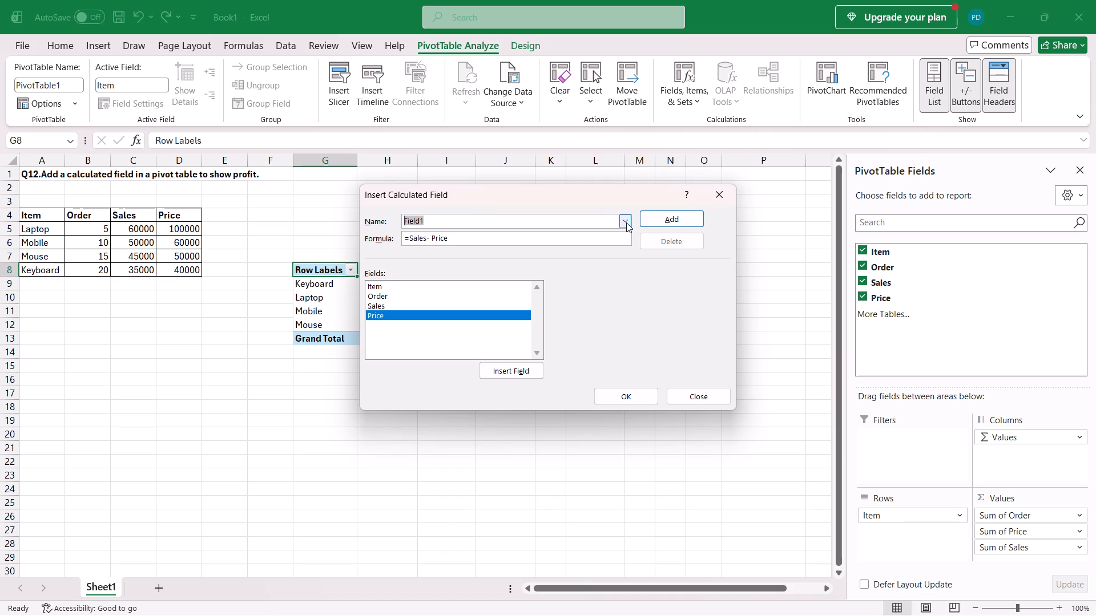
key(p)
text(ro)
key(BackSpace)
key(BackSpace)
key(BackSpace)
text(Profit)
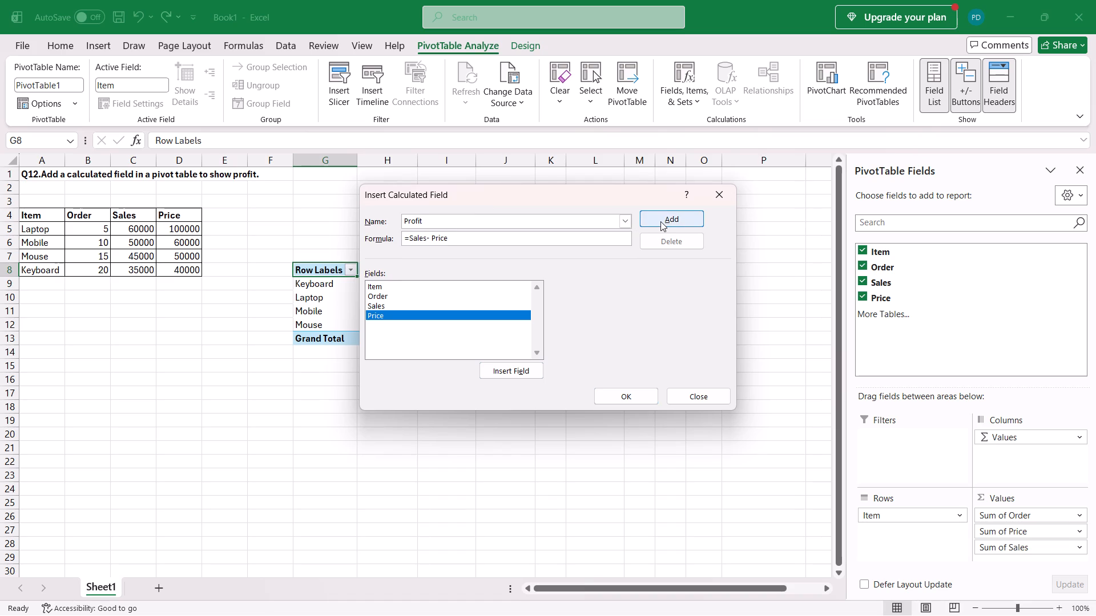
click(663, 221)
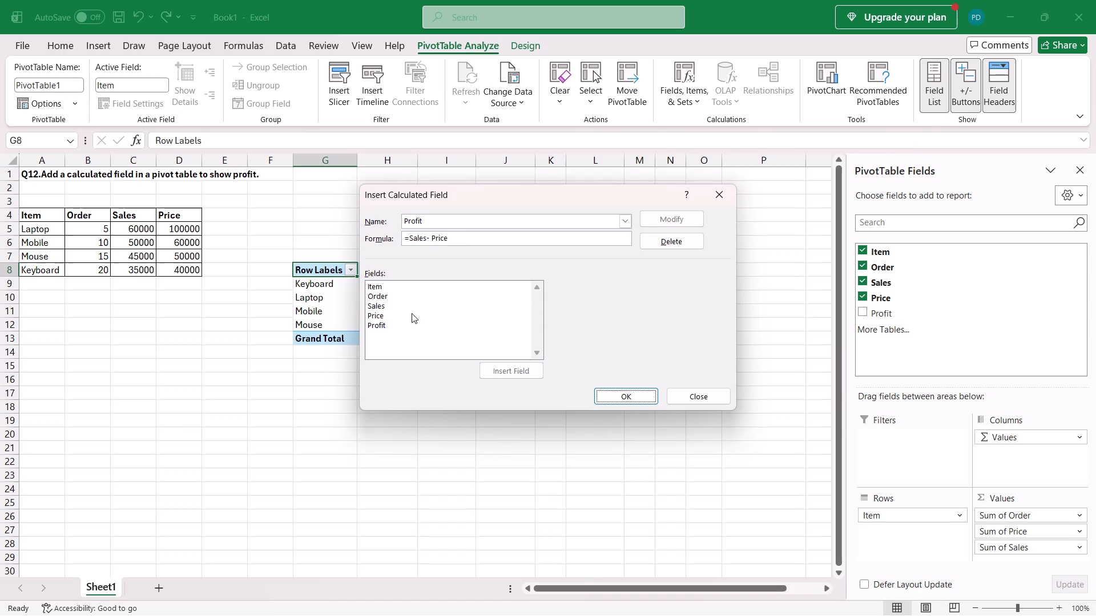
click(643, 396)
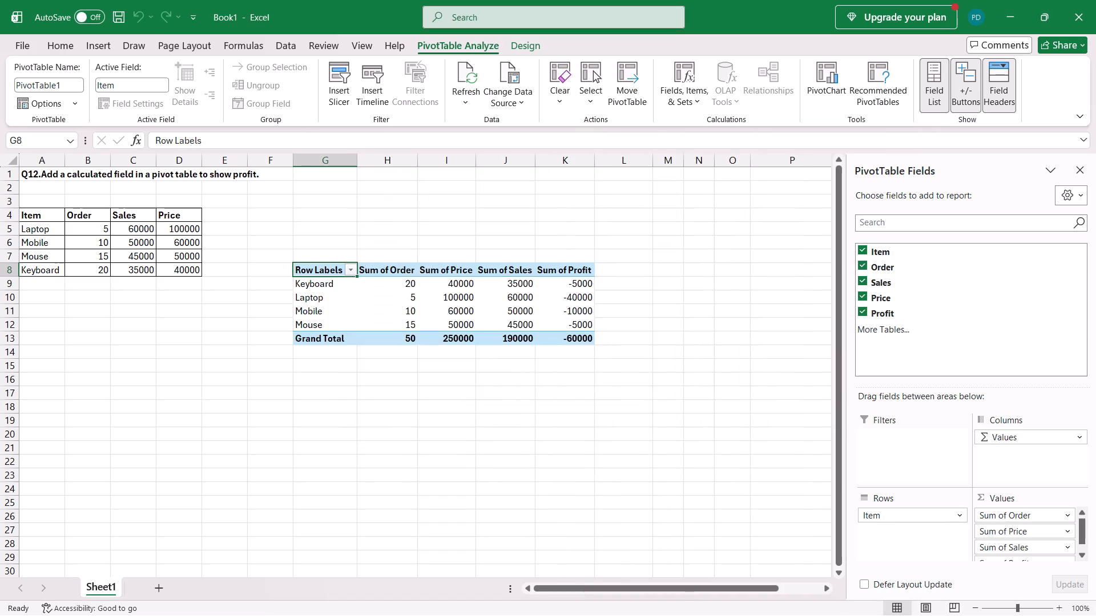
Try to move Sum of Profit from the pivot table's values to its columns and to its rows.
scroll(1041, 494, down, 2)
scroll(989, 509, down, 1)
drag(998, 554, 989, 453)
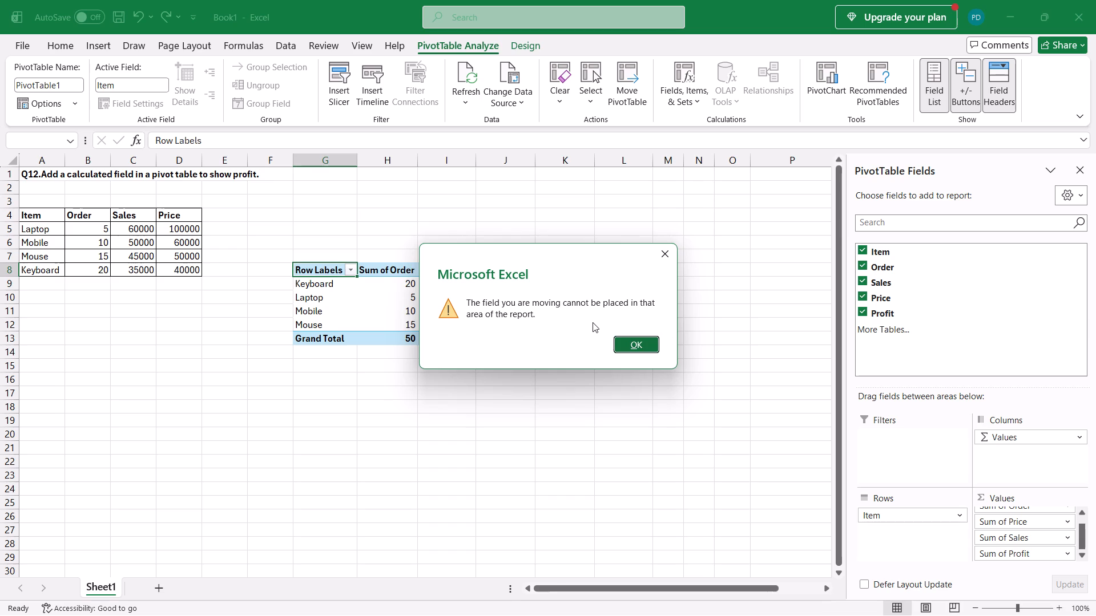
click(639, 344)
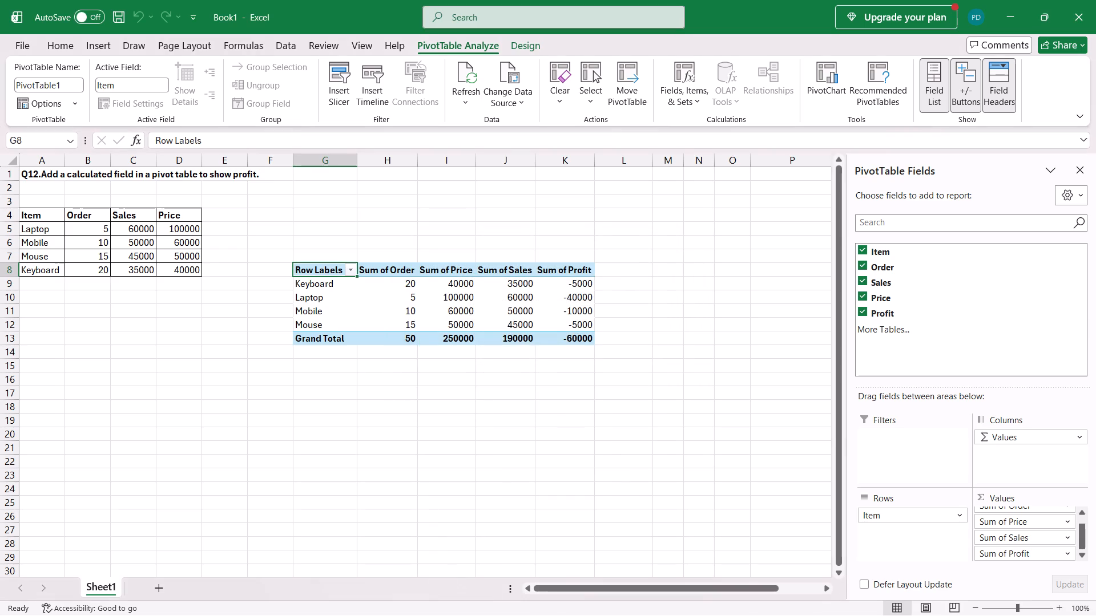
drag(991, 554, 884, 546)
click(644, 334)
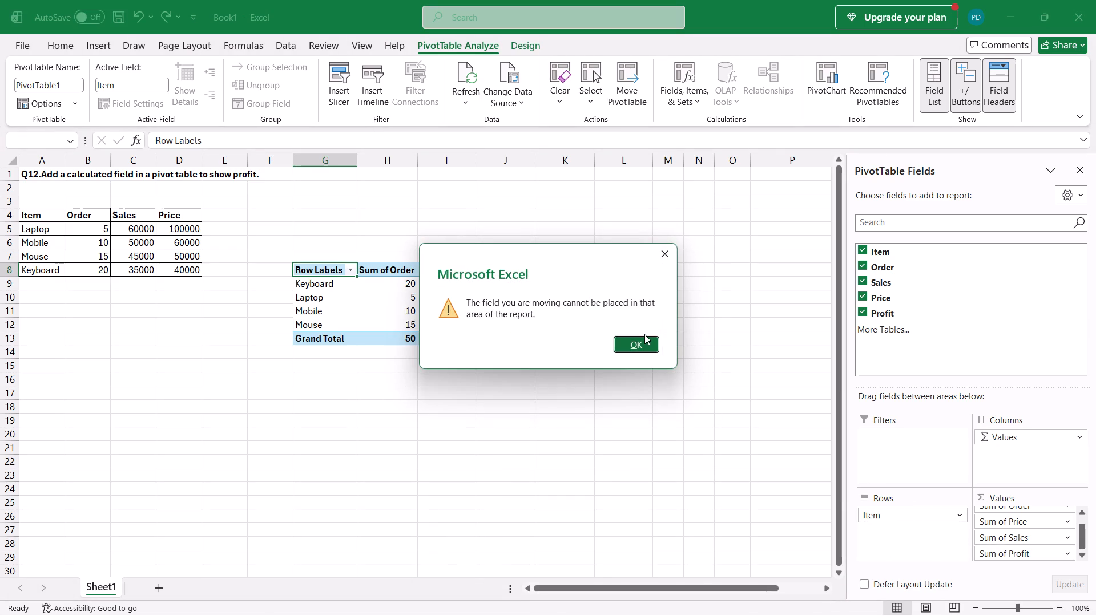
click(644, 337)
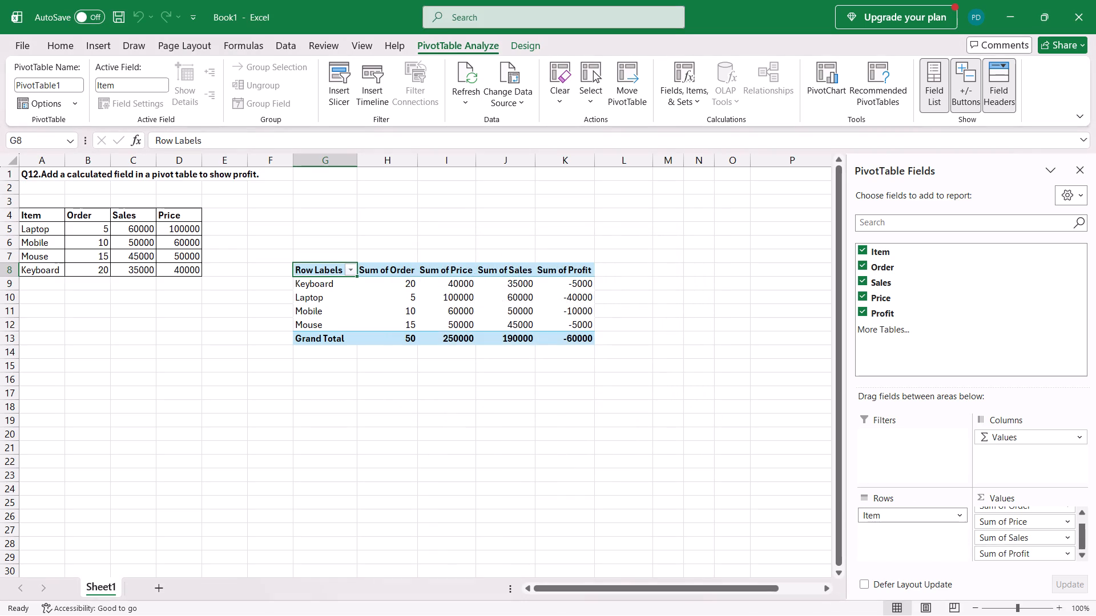
Move Sales from the pivot table's values to its columns, below Values.
drag(996, 535, 995, 457)
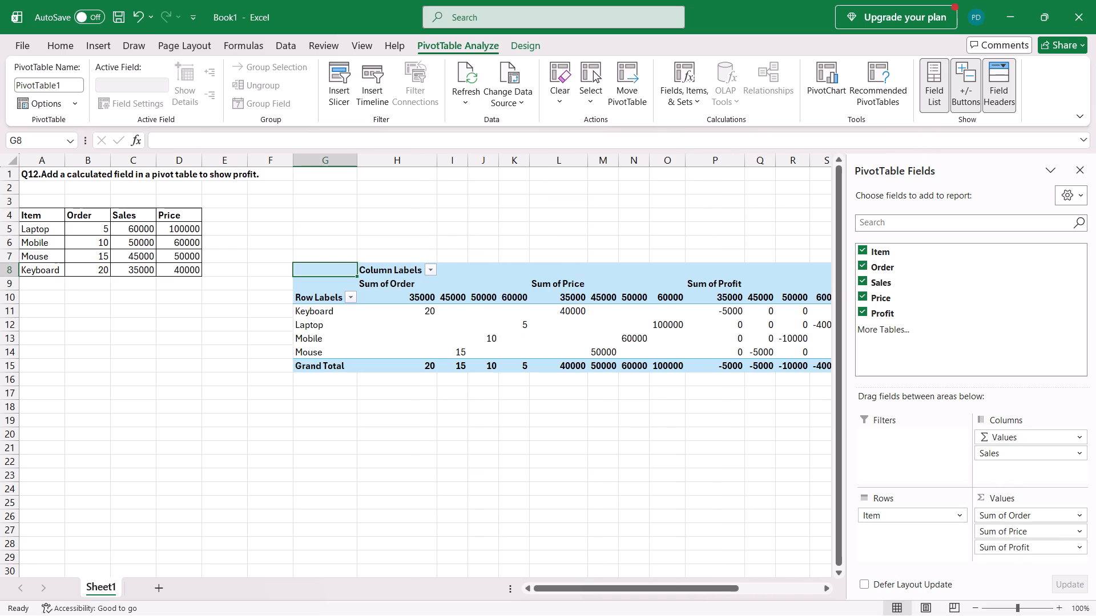
Examine the value field settings of Sum of Profit, including its number format and Show Values As options.
click(1081, 548)
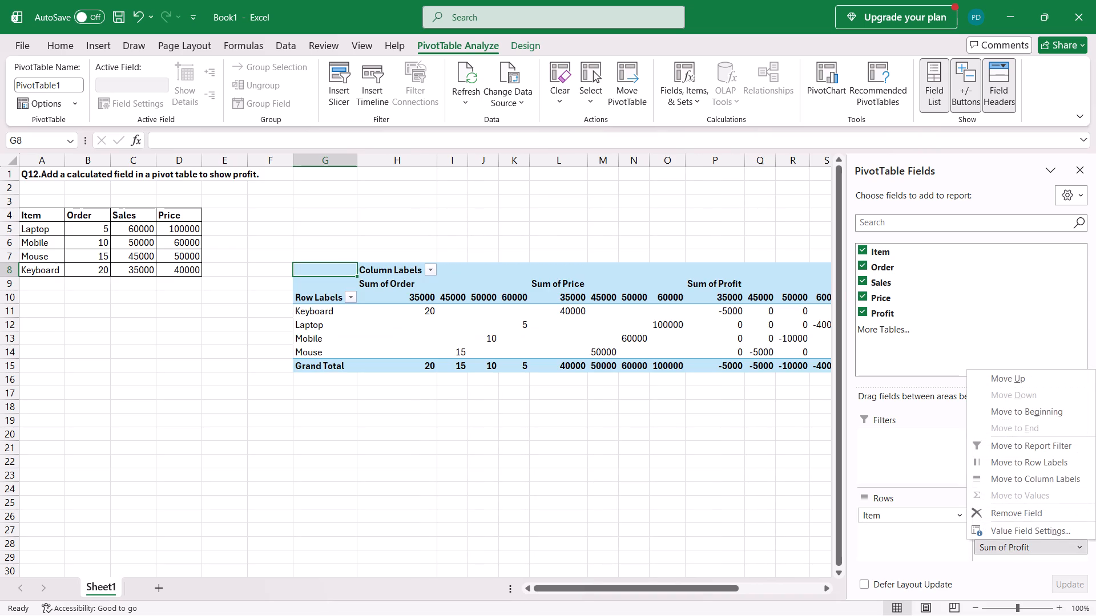
click(1036, 533)
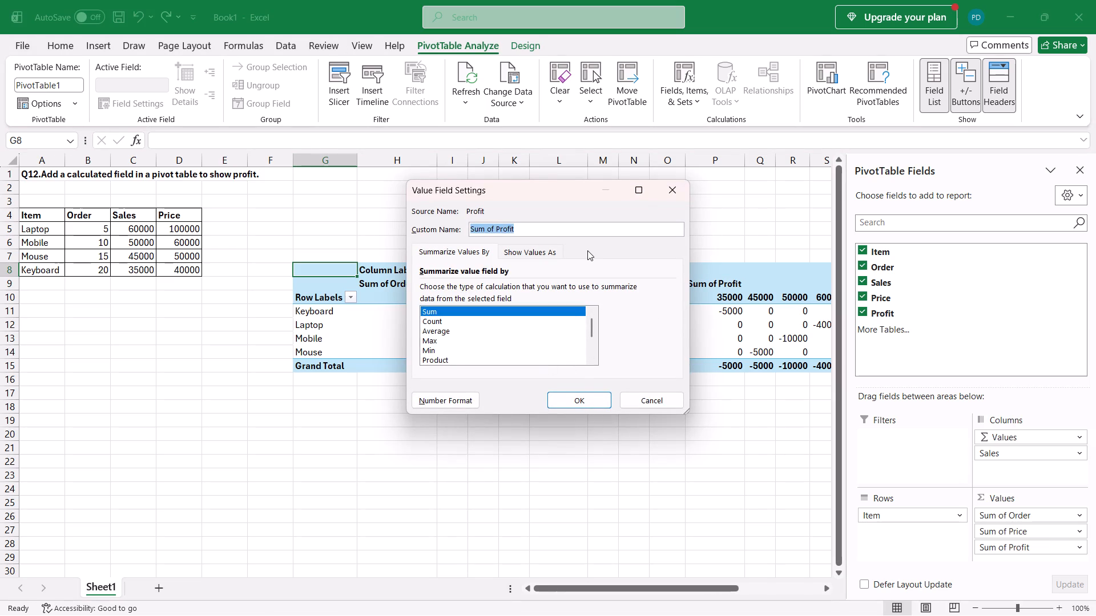
click(457, 398)
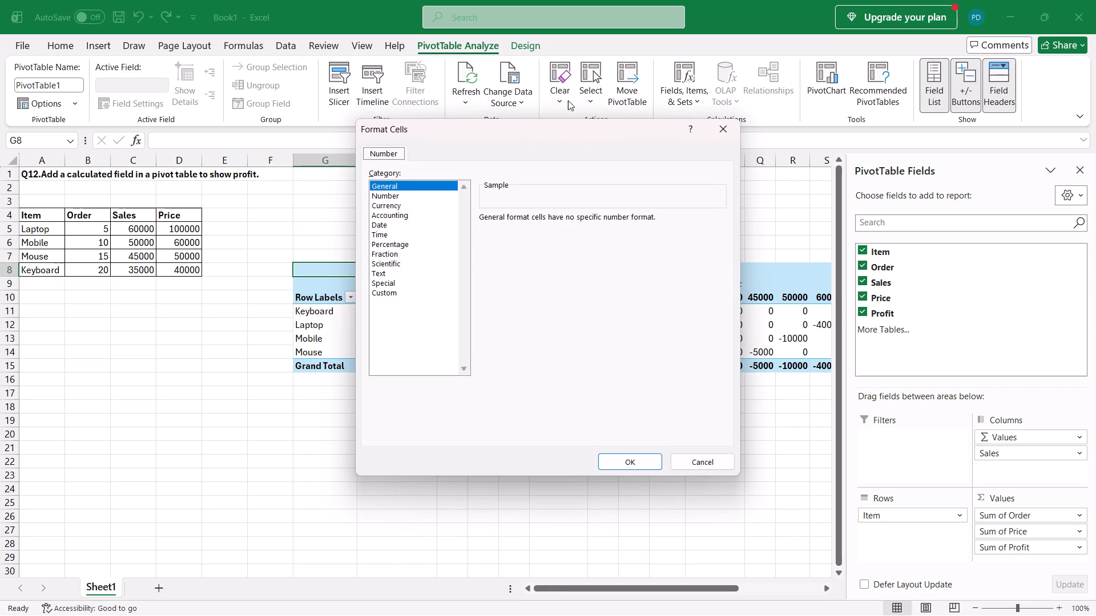
click(725, 137)
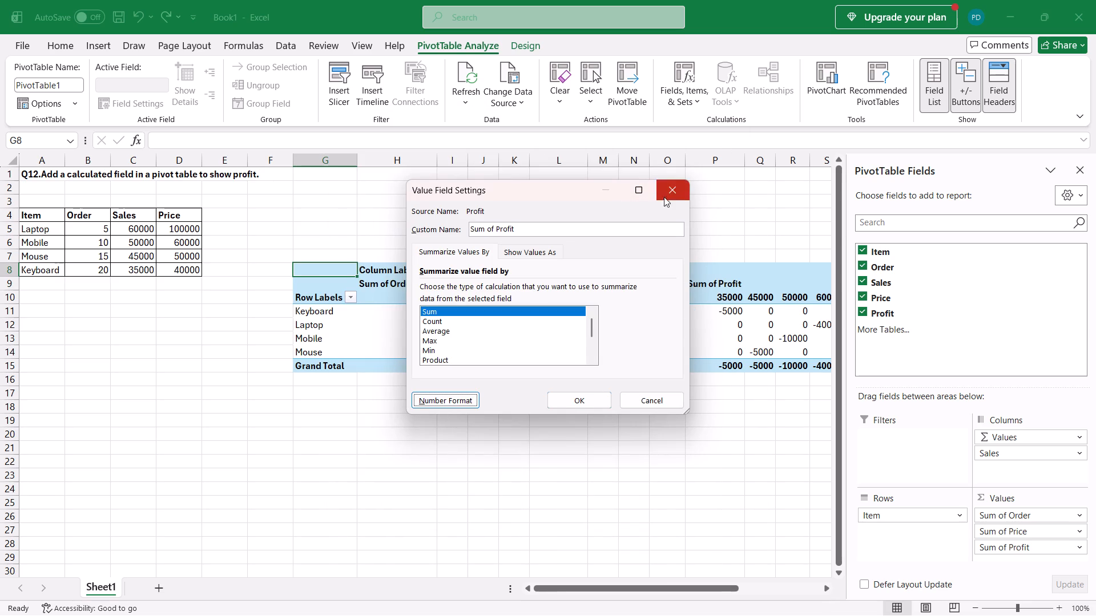
click(520, 254)
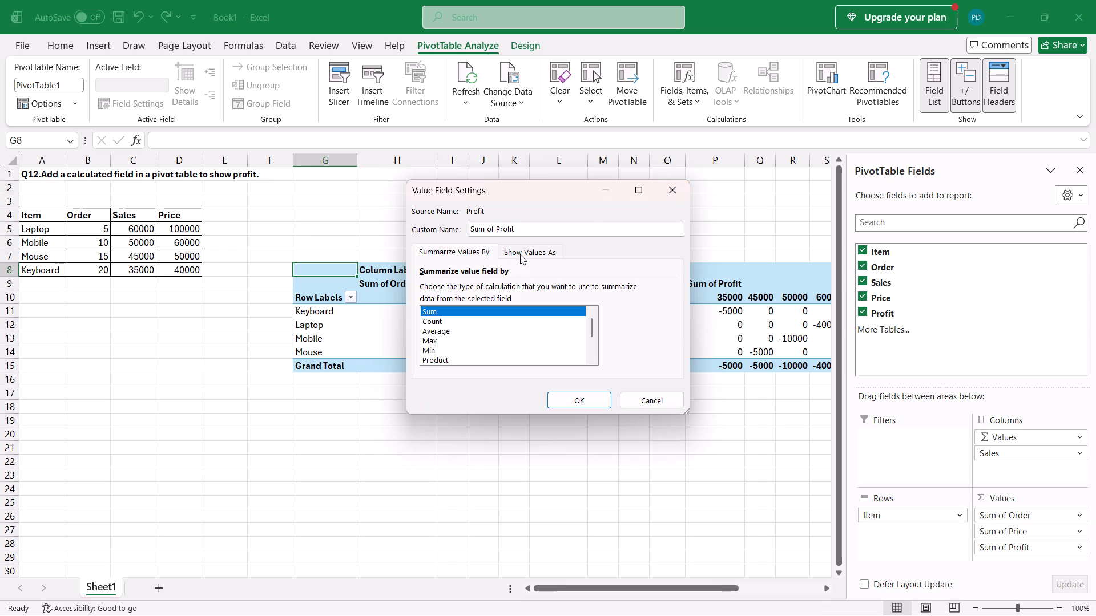
click(665, 177)
click(671, 188)
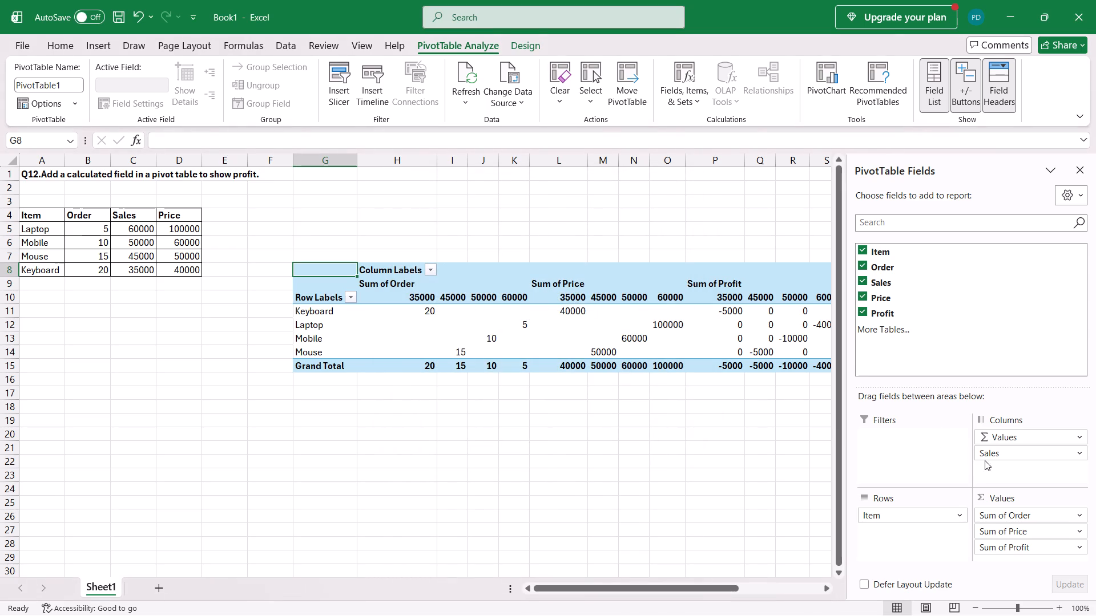
Remove Sum of Profit from the pivot table's values.
click(988, 548)
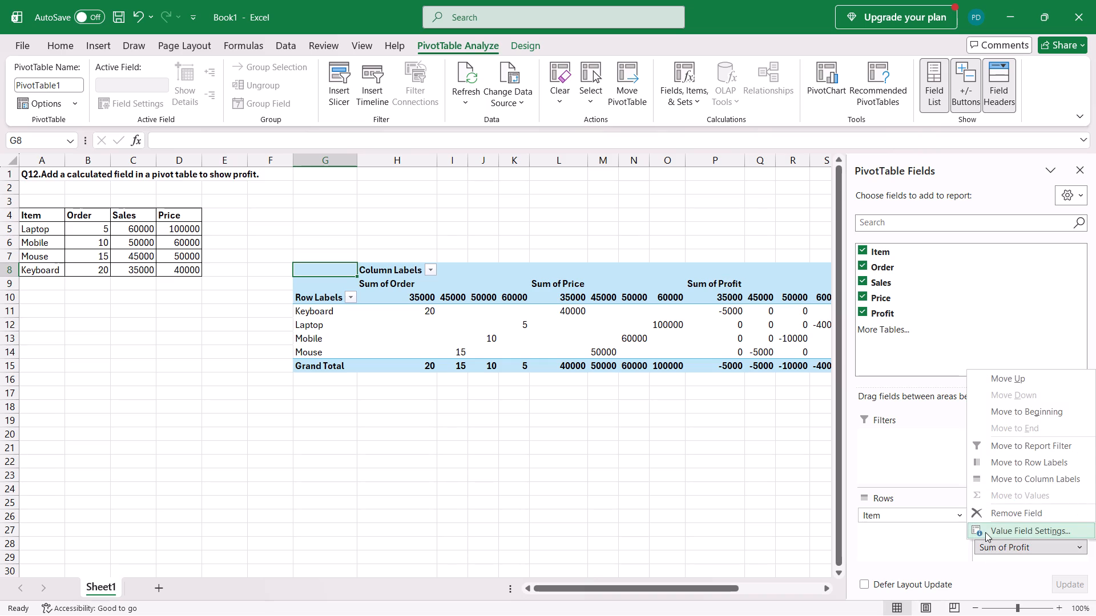
click(990, 520)
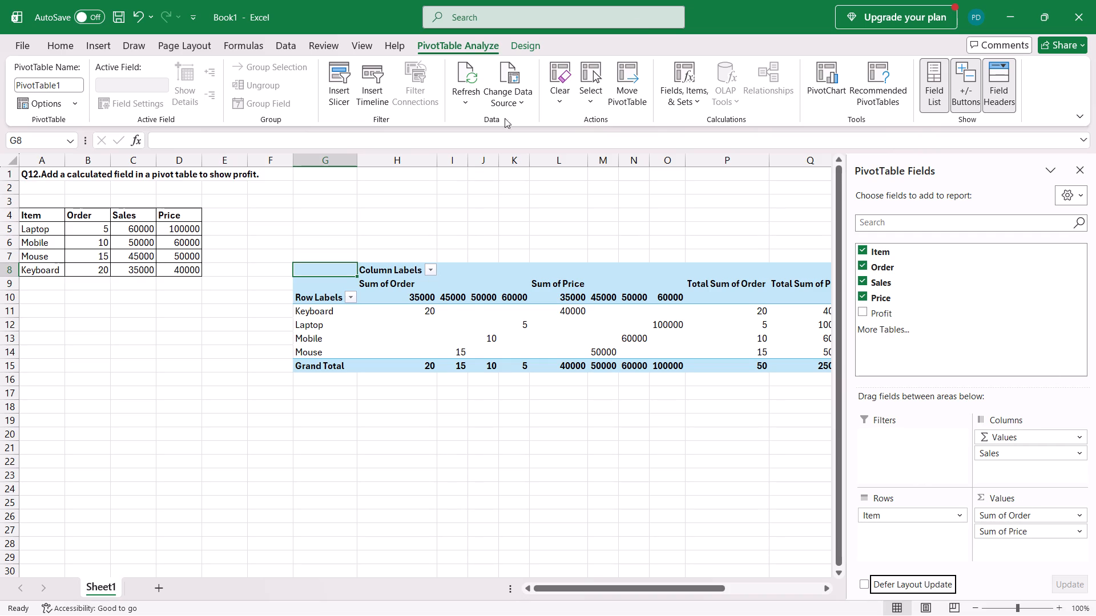
Call up the Profit calculated field for editing by entering the name Profit in the Insert Calculated Field dialog.
click(675, 80)
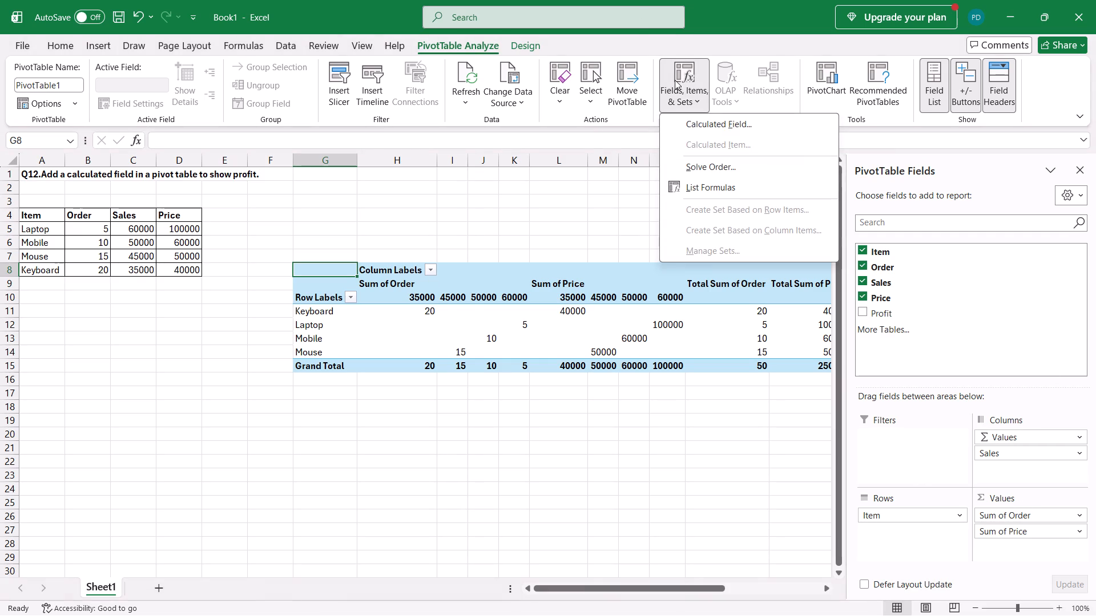
click(714, 120)
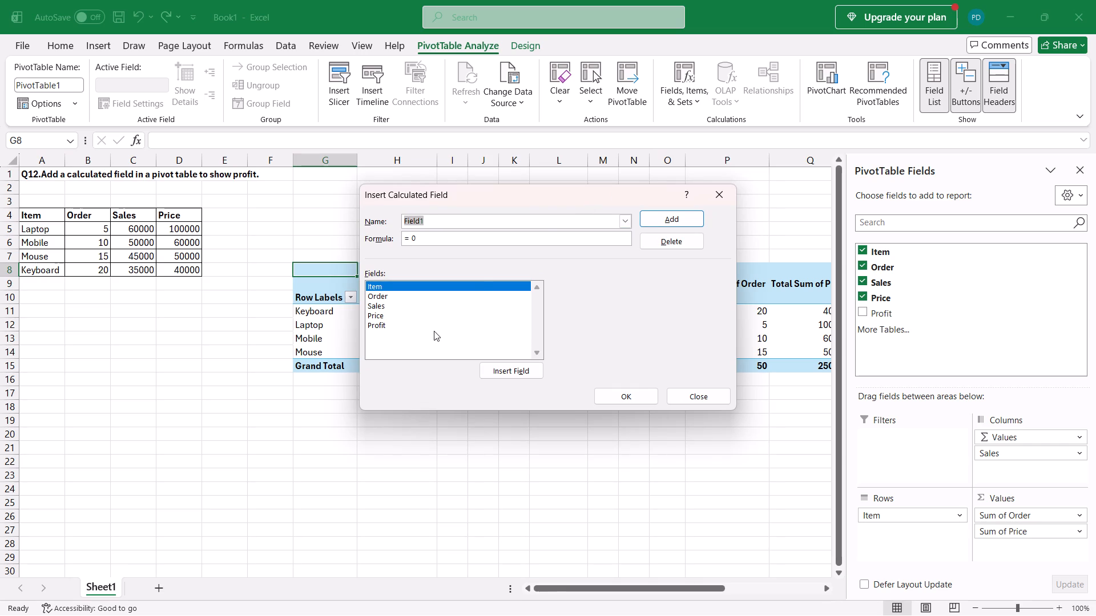
click(370, 325)
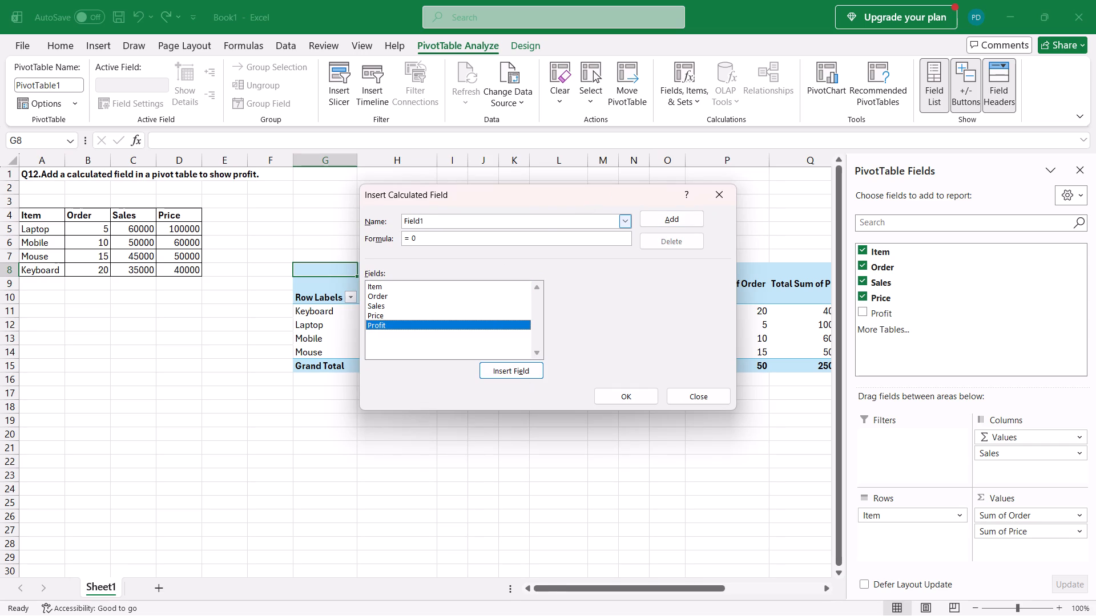
click(478, 220)
key(BackSpace)
key(BackSpace)
key(BackSpace)
key(BackSpace)
key(BackSpace)
key(BackSpace)
key(BackSpace)
key(BackSpace)
key(BackSpace)
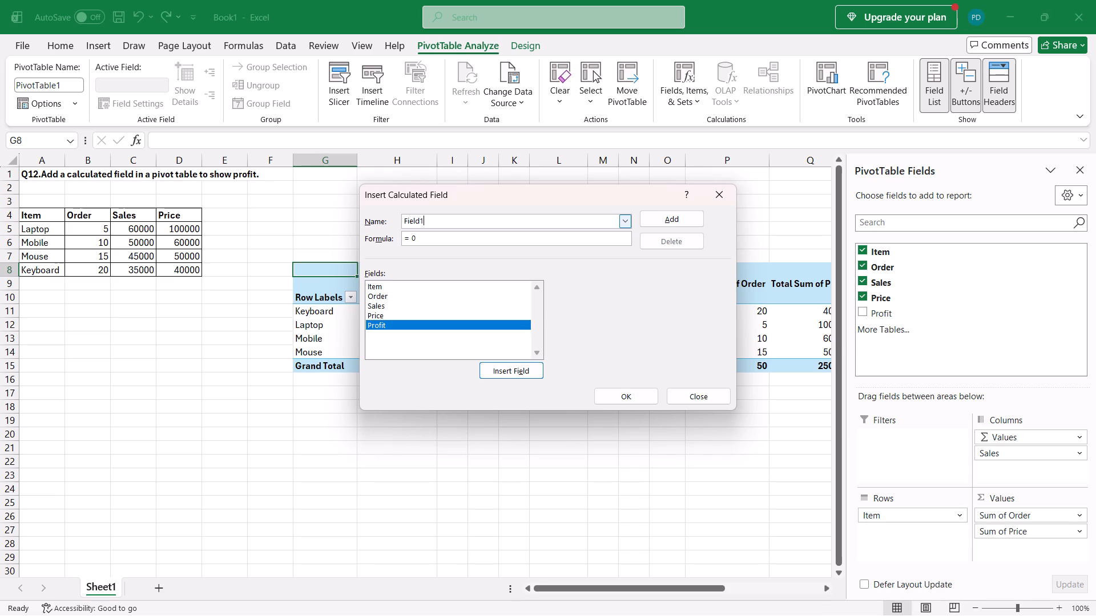
text(Profit)
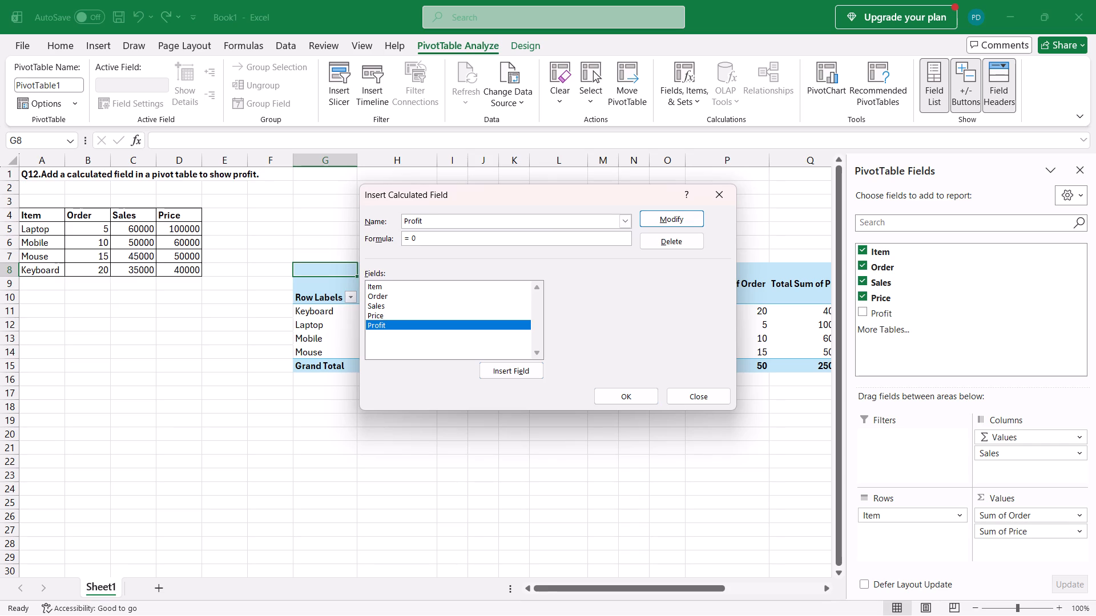
Set the Profit calculated field's formula to =Price- Sales, inserting the Price and Sales fields, and apply it.
click(468, 238)
click(436, 307)
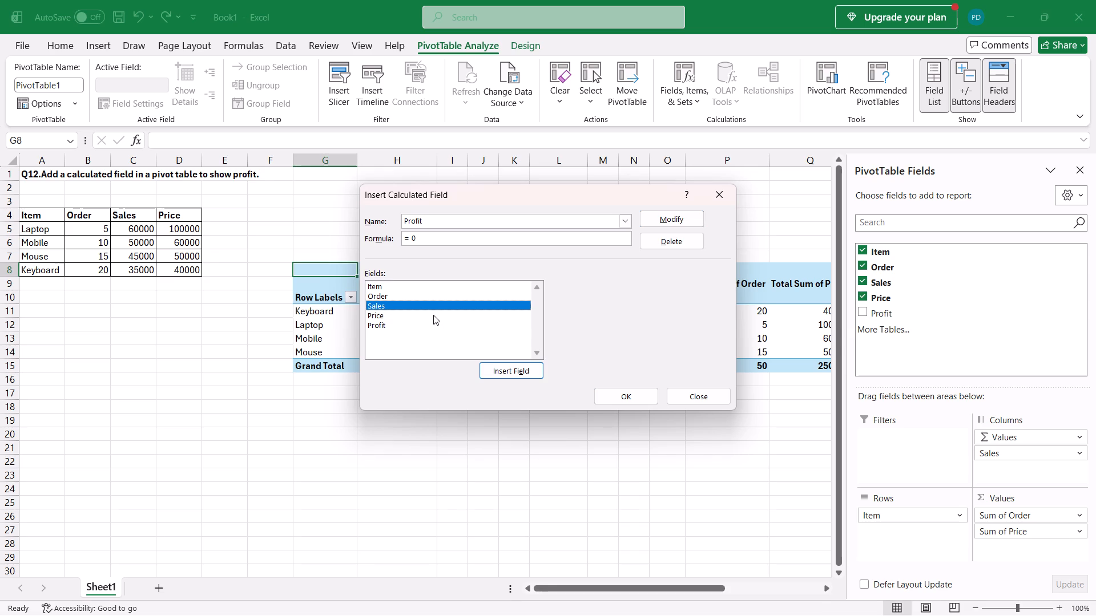
click(433, 315)
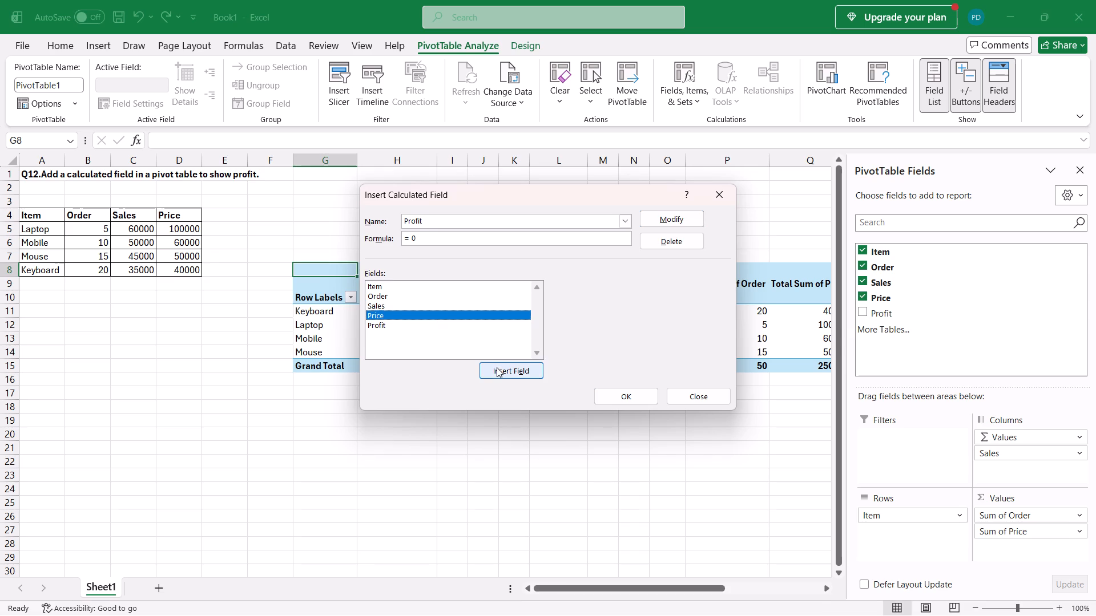
click(497, 367)
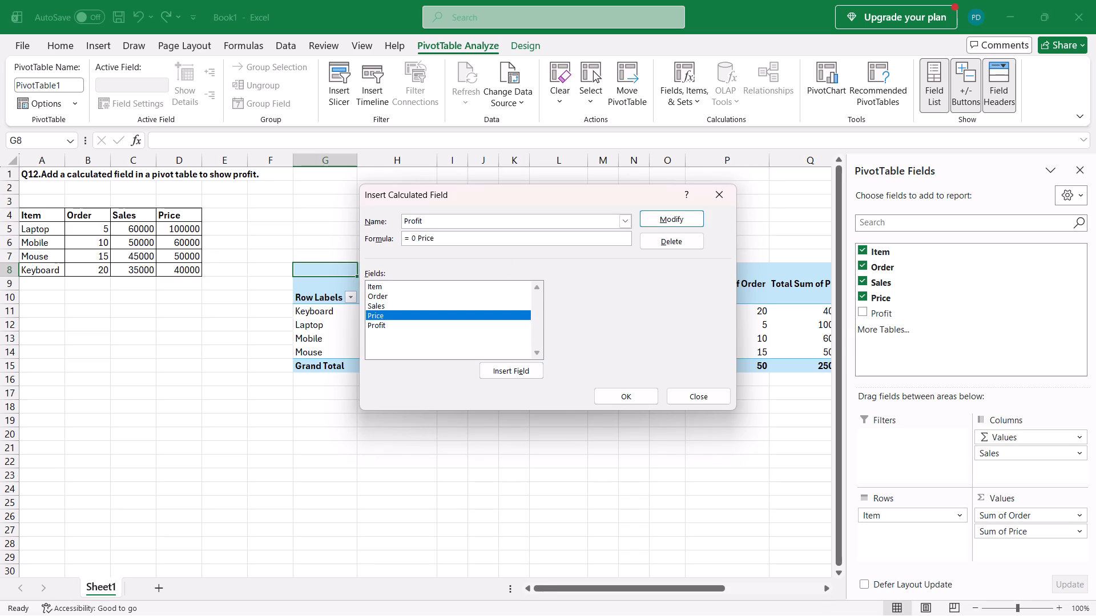
click(420, 236)
key(BackSpace)
key(BackSpace)
key(BackSpace)
key(BackSpace)
key(BackSpace)
click(441, 237)
key(minus)
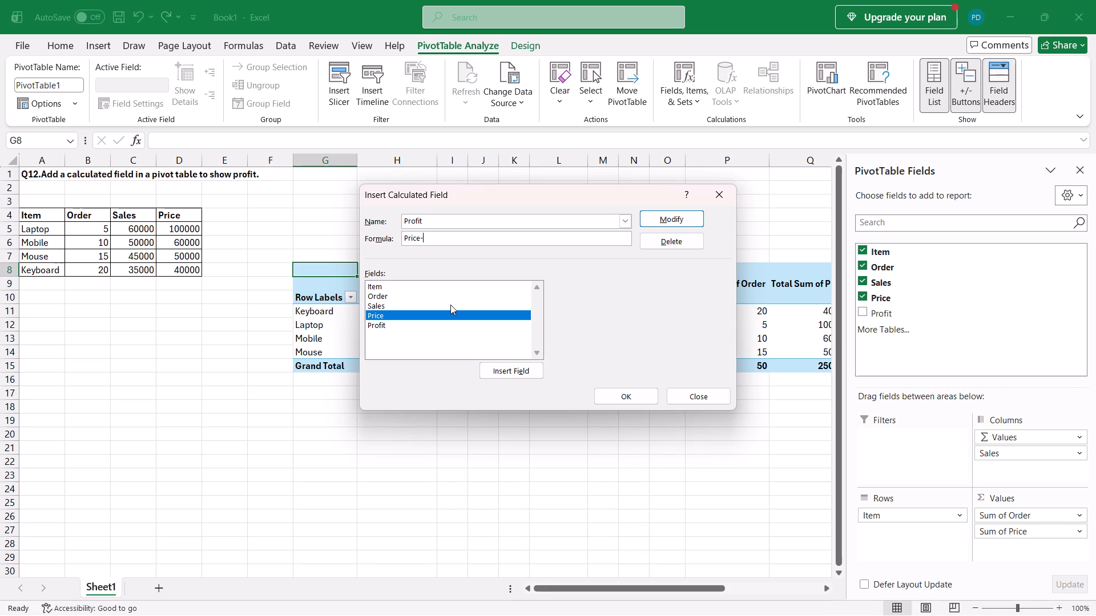
click(445, 303)
click(501, 378)
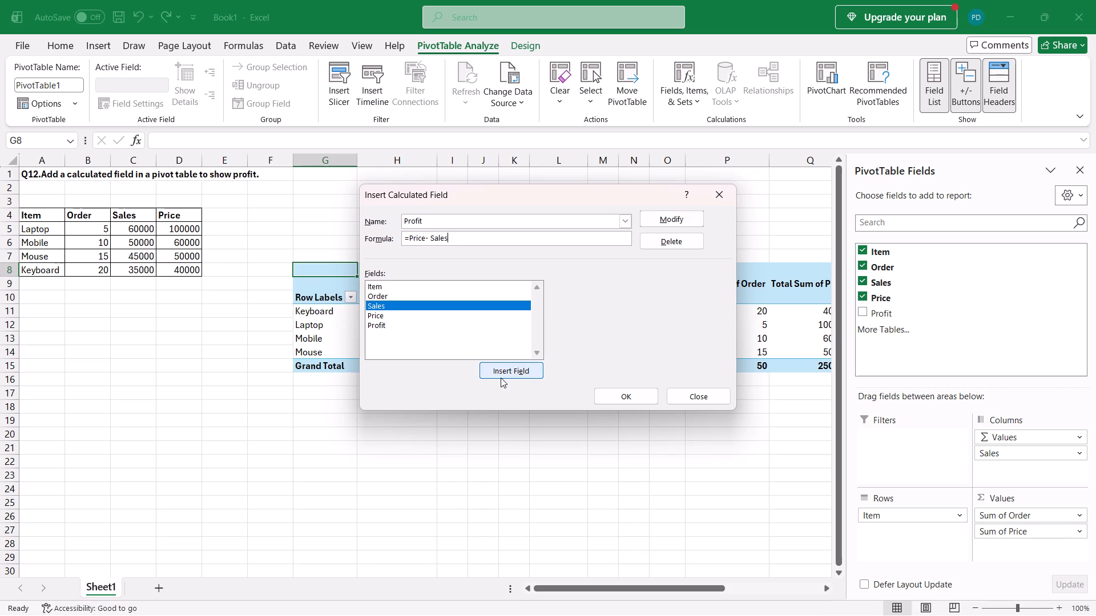
click(634, 396)
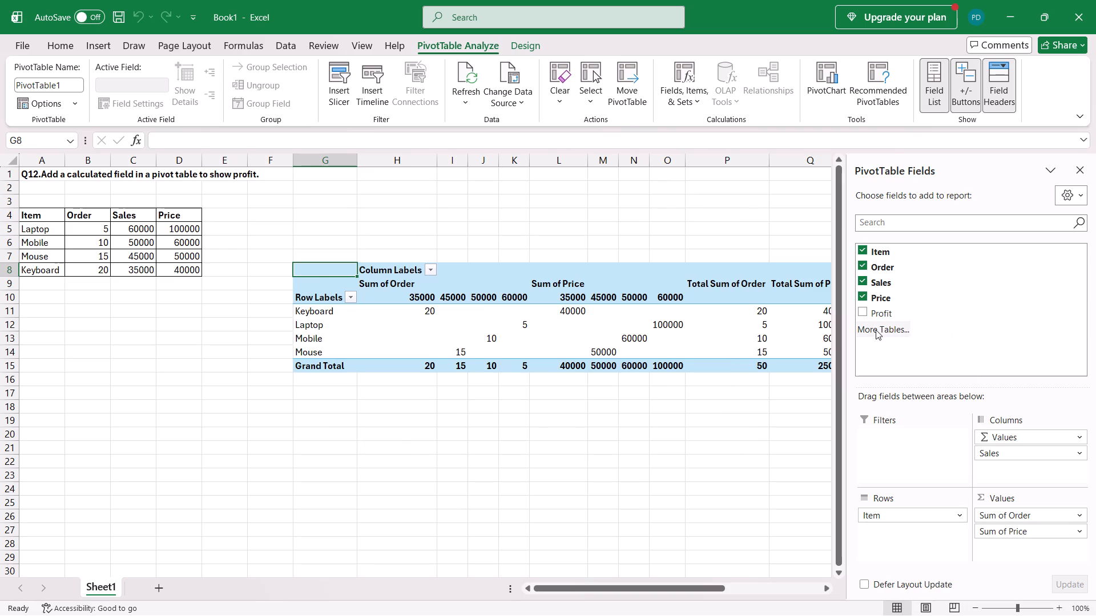
Add the Profit field back to the pivot table's values and view the whole table.
click(862, 307)
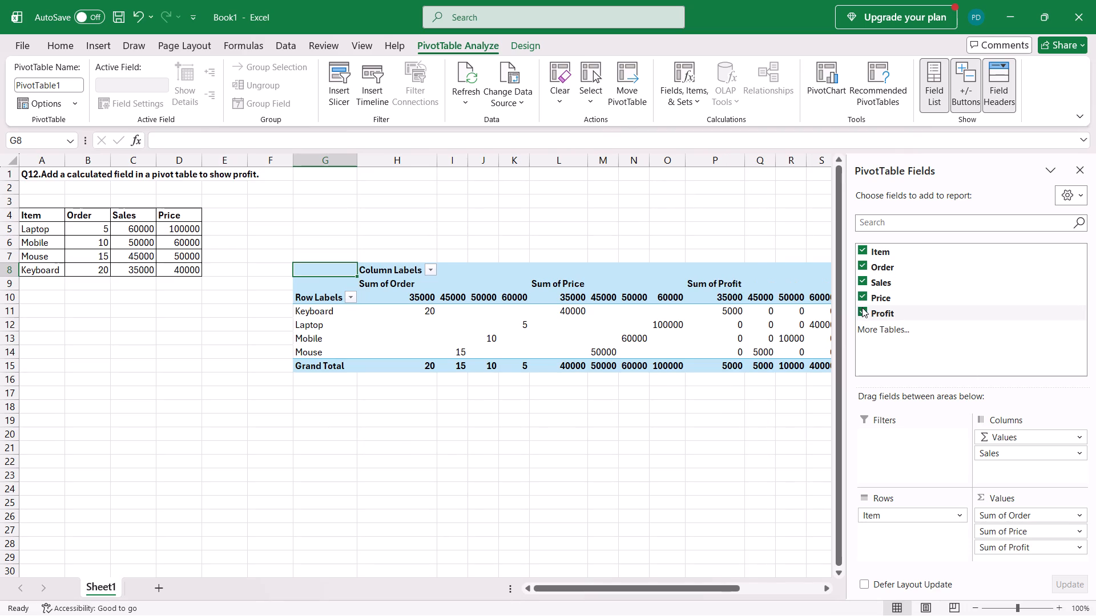
drag(749, 283, 703, 281)
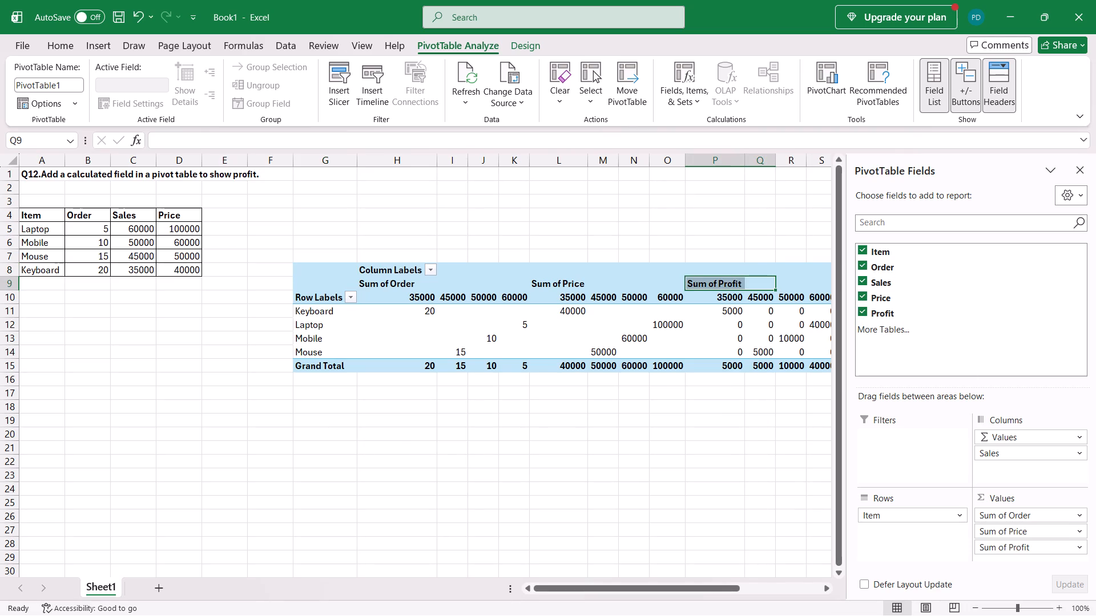
drag(703, 281, 739, 291)
click(937, 536)
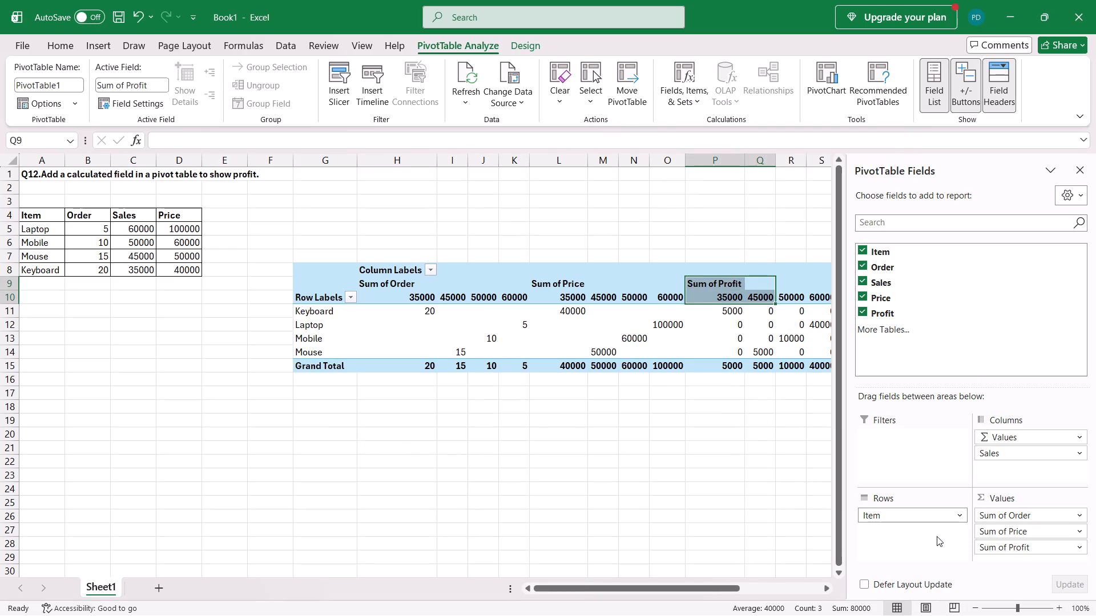
click(815, 431)
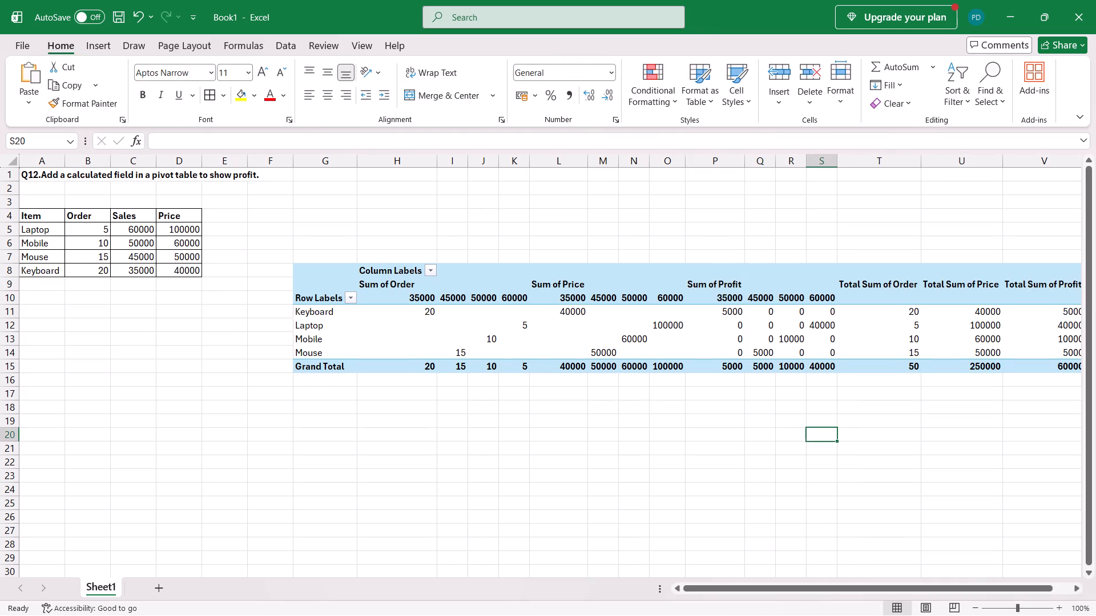
scroll(787, 425, left, 1)
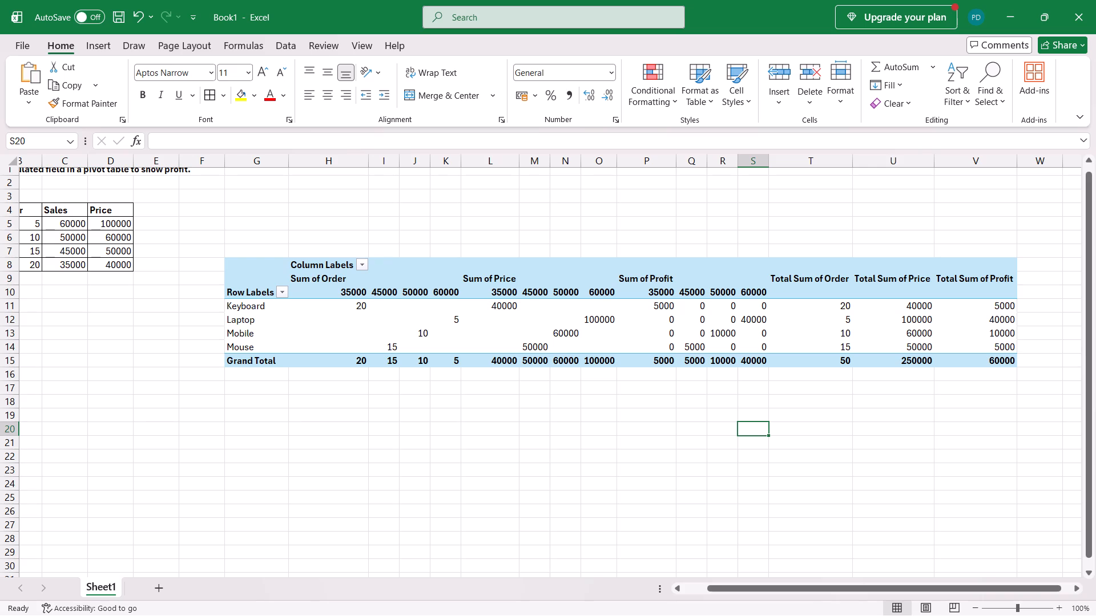
Move Price from the pivot table's values to its rows and reorder the rows so Item sits below Price.
click(263, 265)
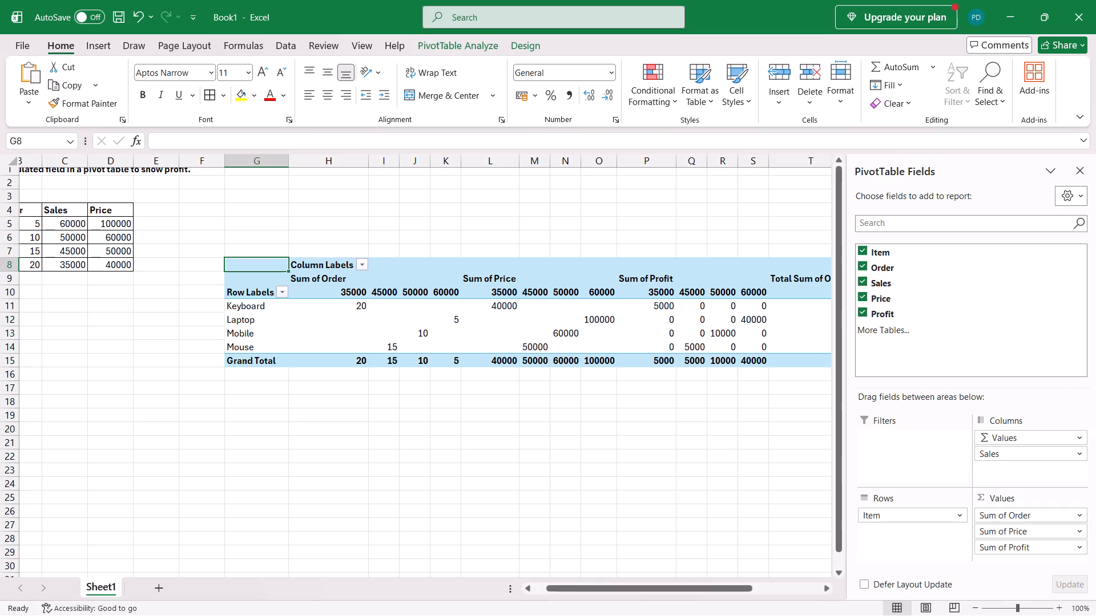
drag(1021, 528, 930, 538)
drag(930, 538, 926, 538)
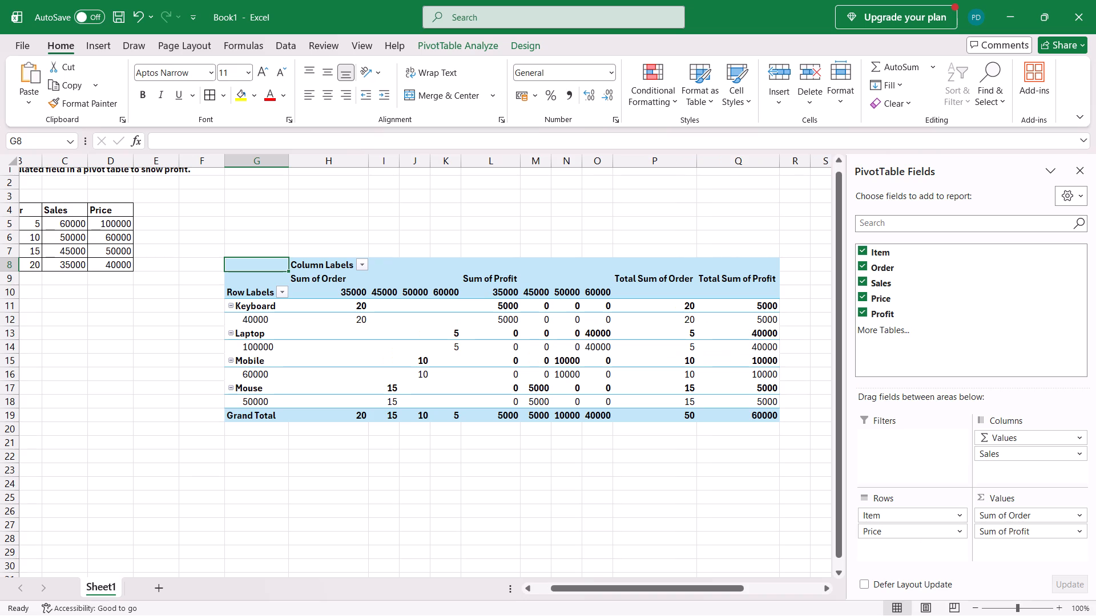
drag(940, 514, 934, 436)
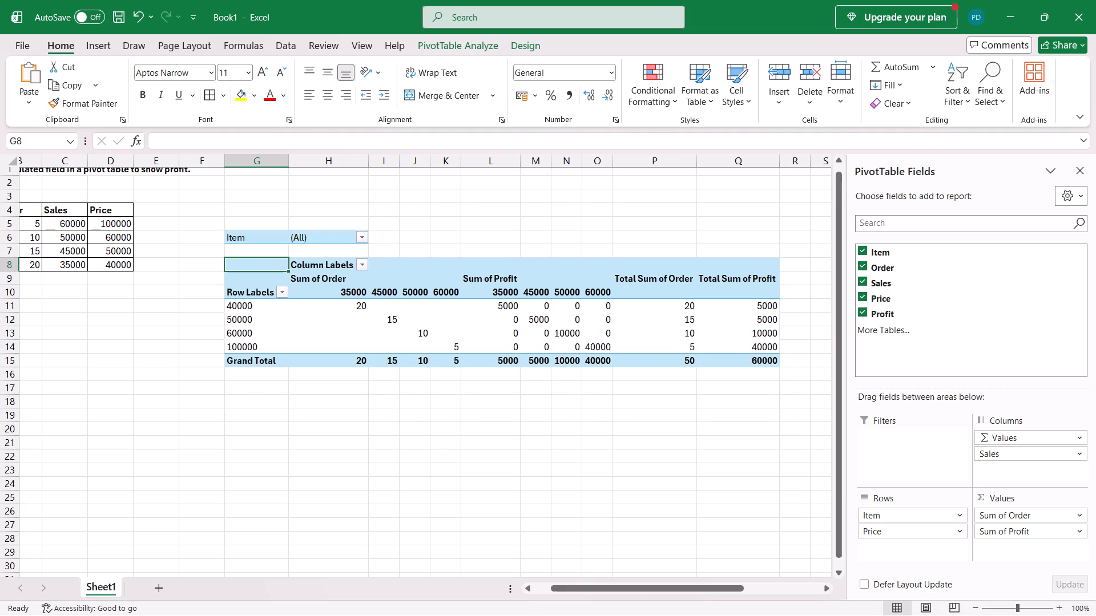
drag(934, 436, 940, 528)
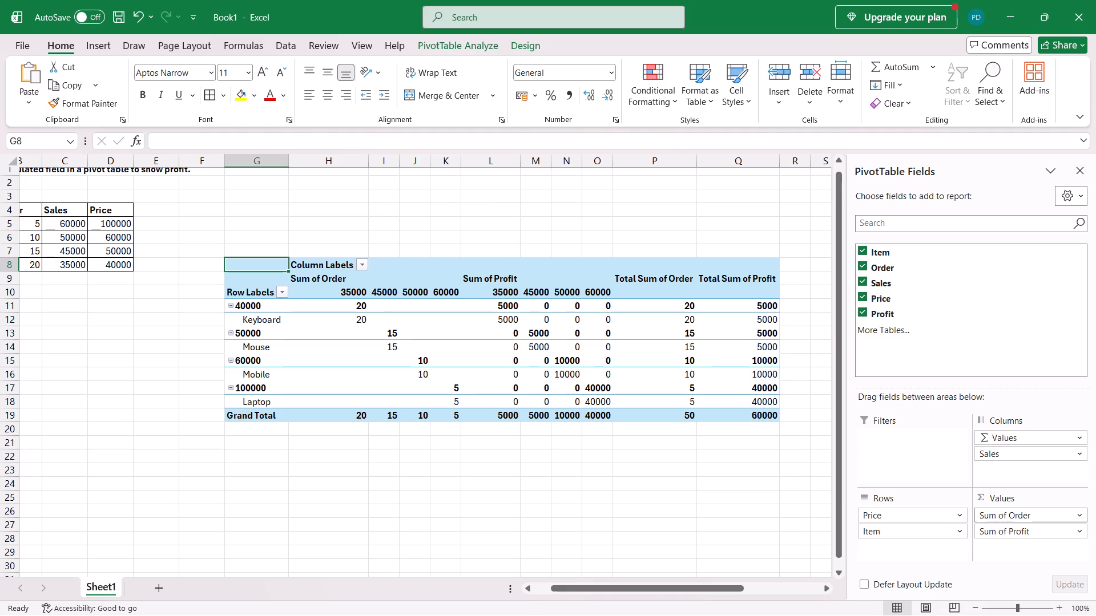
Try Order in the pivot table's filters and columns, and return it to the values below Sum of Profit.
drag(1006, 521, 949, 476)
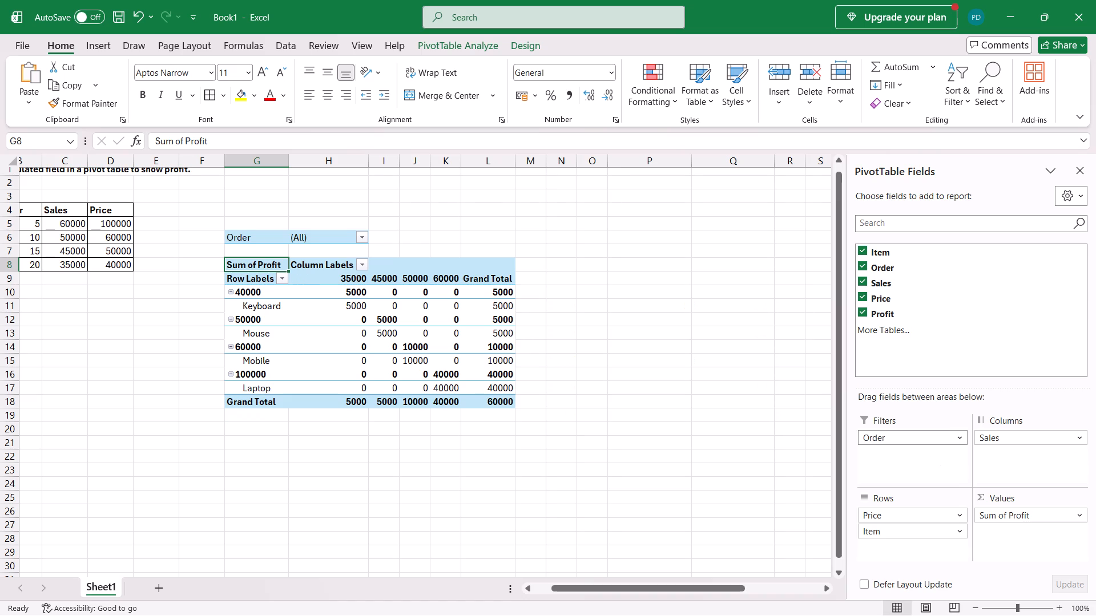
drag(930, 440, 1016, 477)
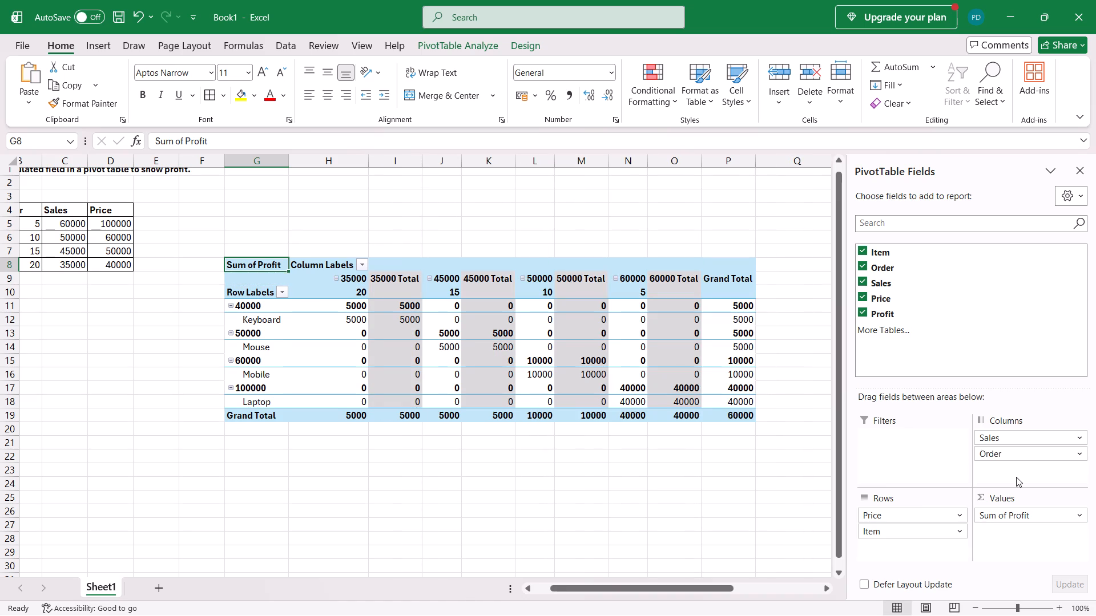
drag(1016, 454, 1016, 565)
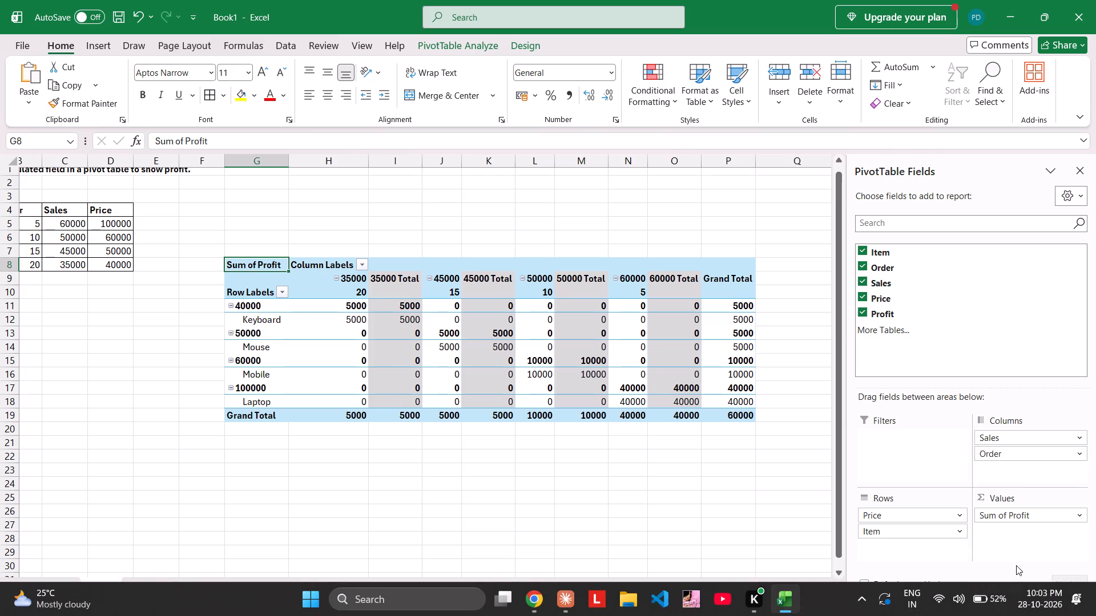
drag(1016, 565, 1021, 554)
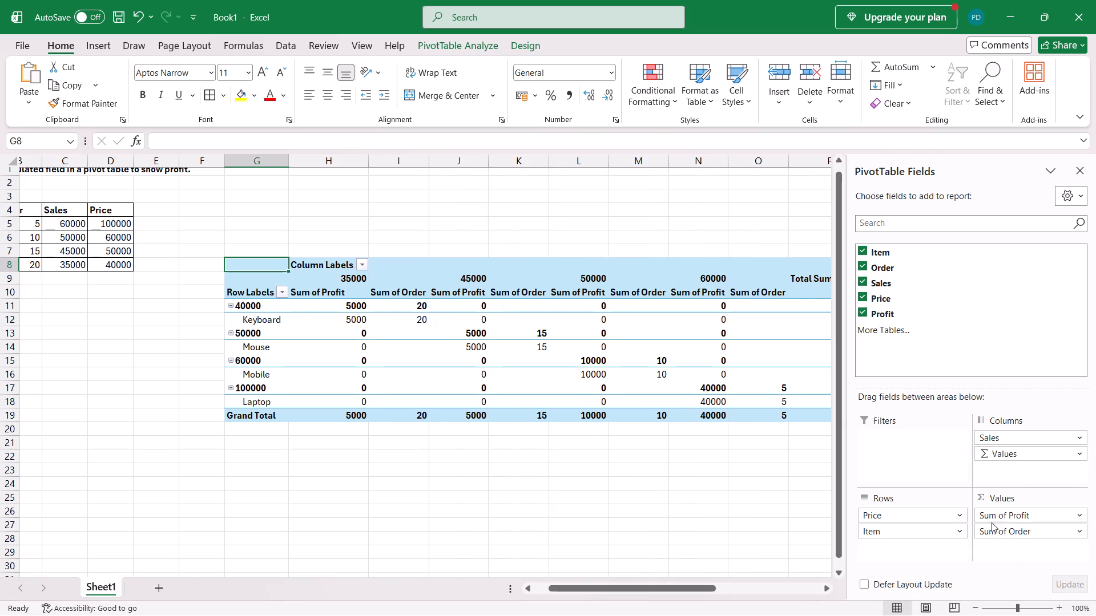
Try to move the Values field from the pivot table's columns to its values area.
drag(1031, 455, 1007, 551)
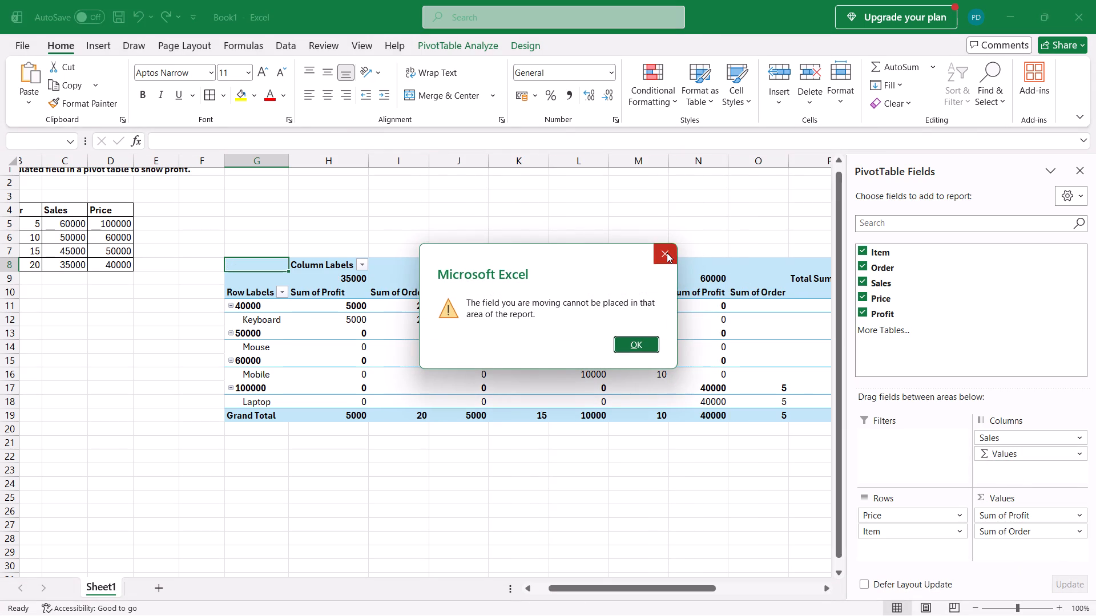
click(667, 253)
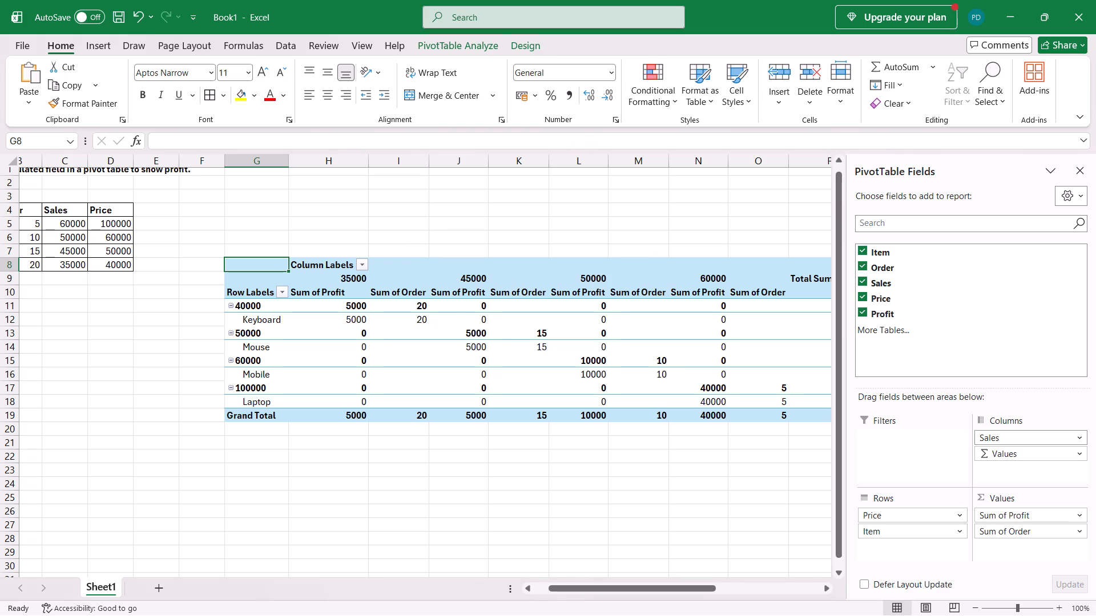
Move Sales from the pivot table's columns to its values, below Sum of Order.
drag(990, 433, 992, 545)
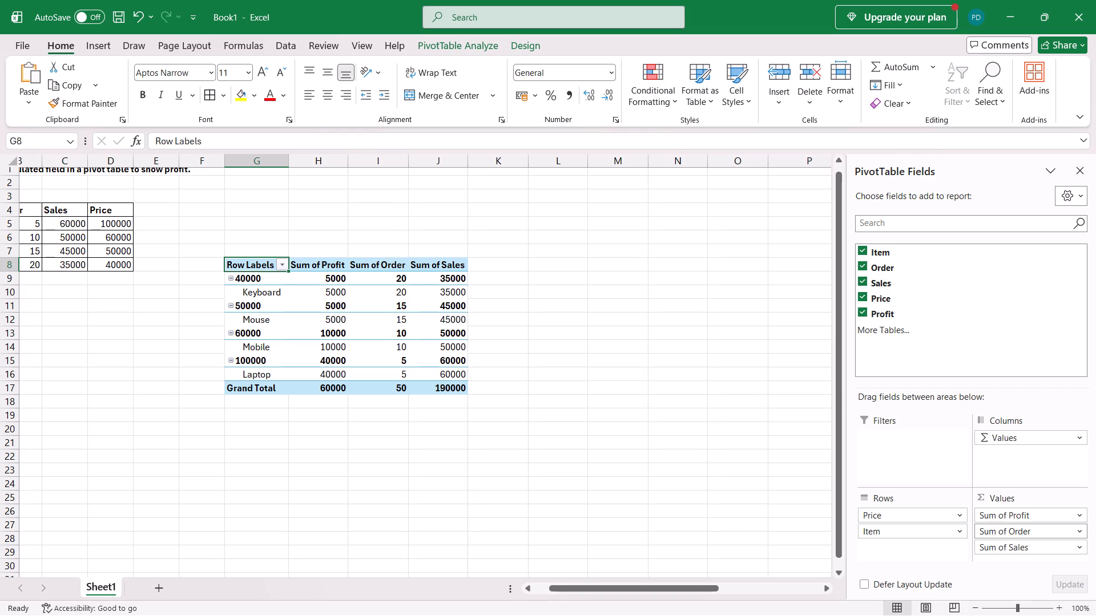
Try Order in the pivot table's rows and filters, and place it in the columns below Values.
drag(995, 533, 910, 548)
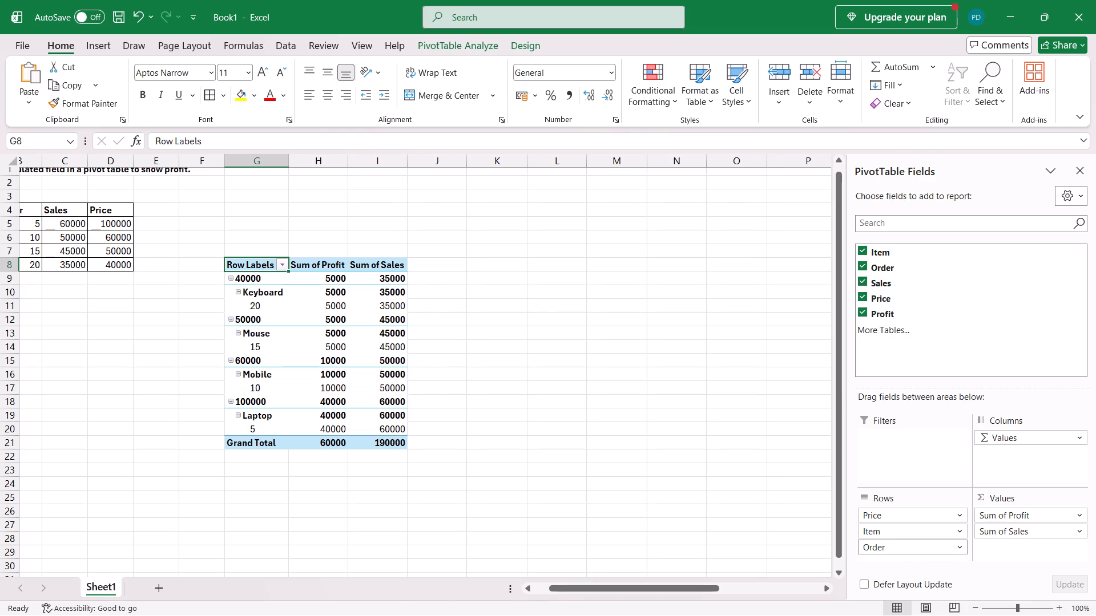
drag(910, 548, 900, 452)
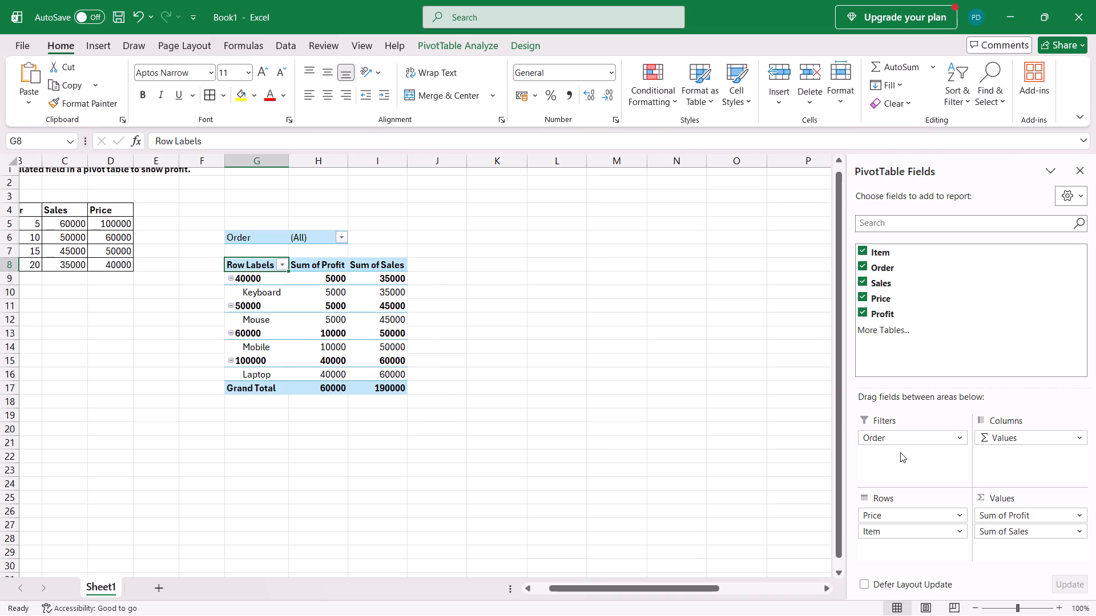
drag(905, 438, 1034, 550)
drag(1034, 550, 1034, 469)
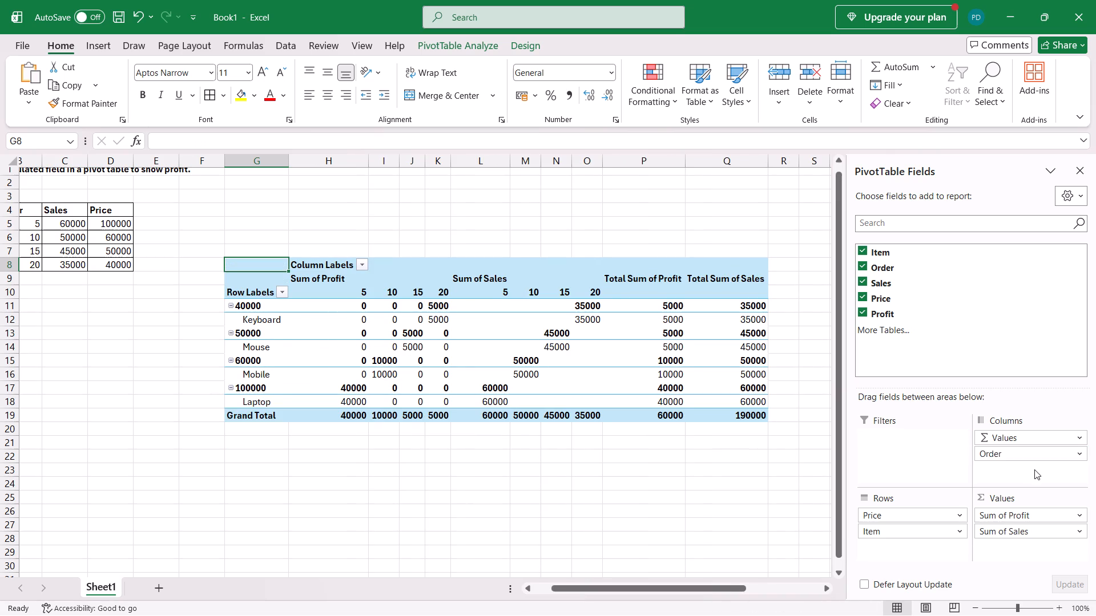
Move Order from the pivot table's columns and Item from its rows to the values, below Sum of Sales.
drag(1030, 459, 1014, 556)
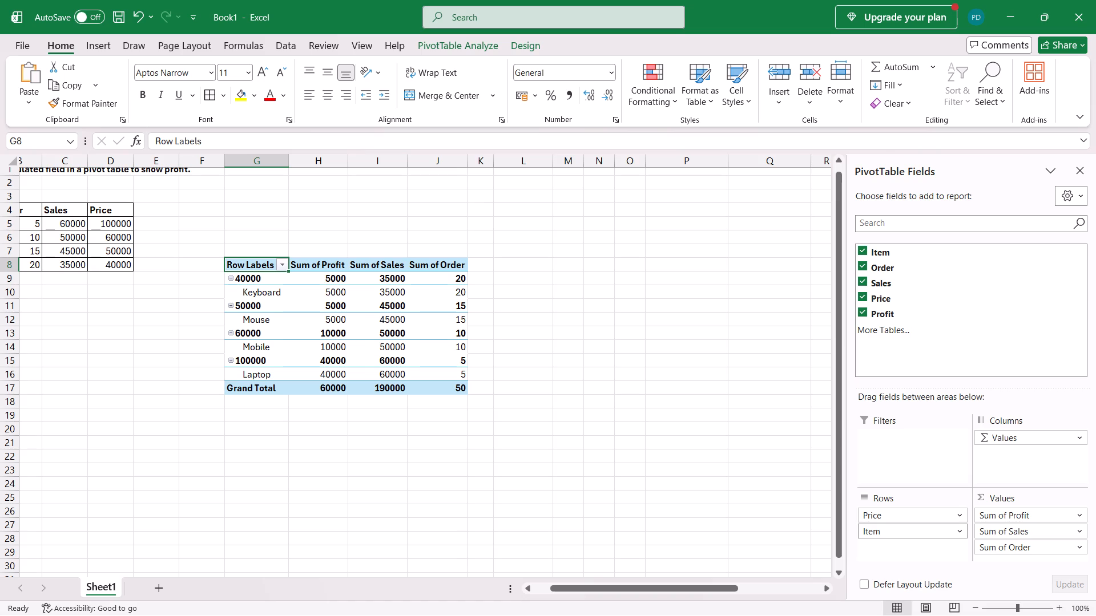
drag(936, 533, 996, 560)
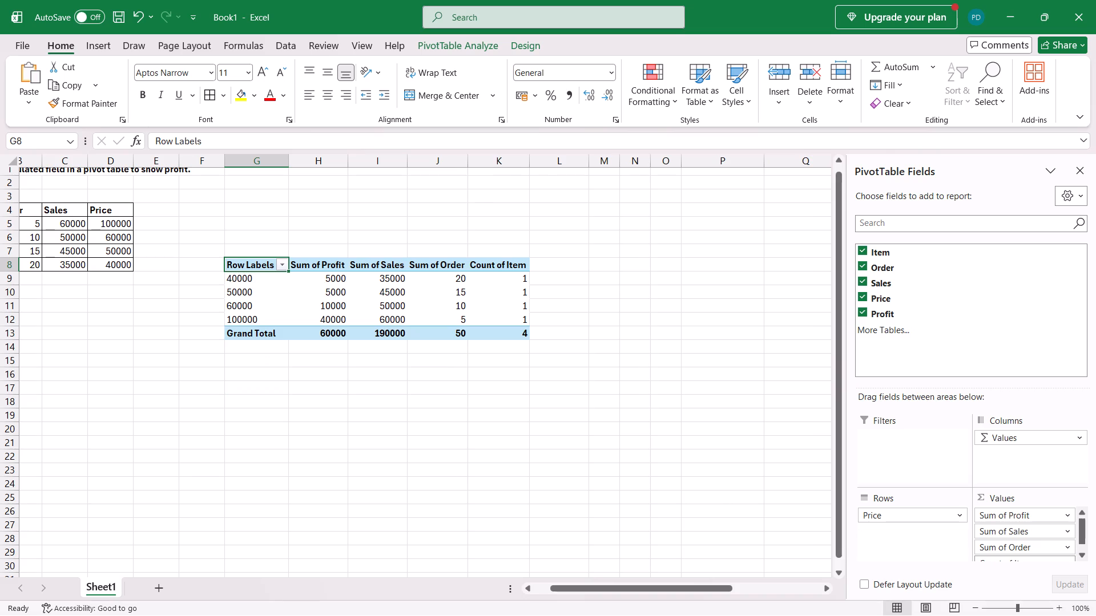
Save the workbook as Assignment 12 in the OneDrive Documents folder and deselect the pivot table.
scroll(777, 463, right, 3)
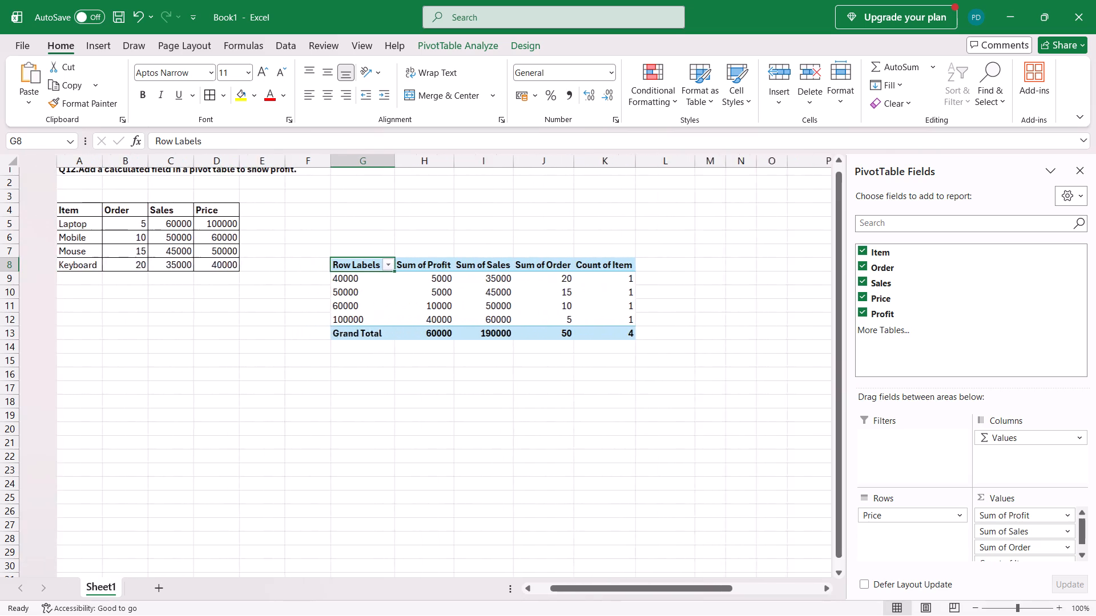
click(127, 9)
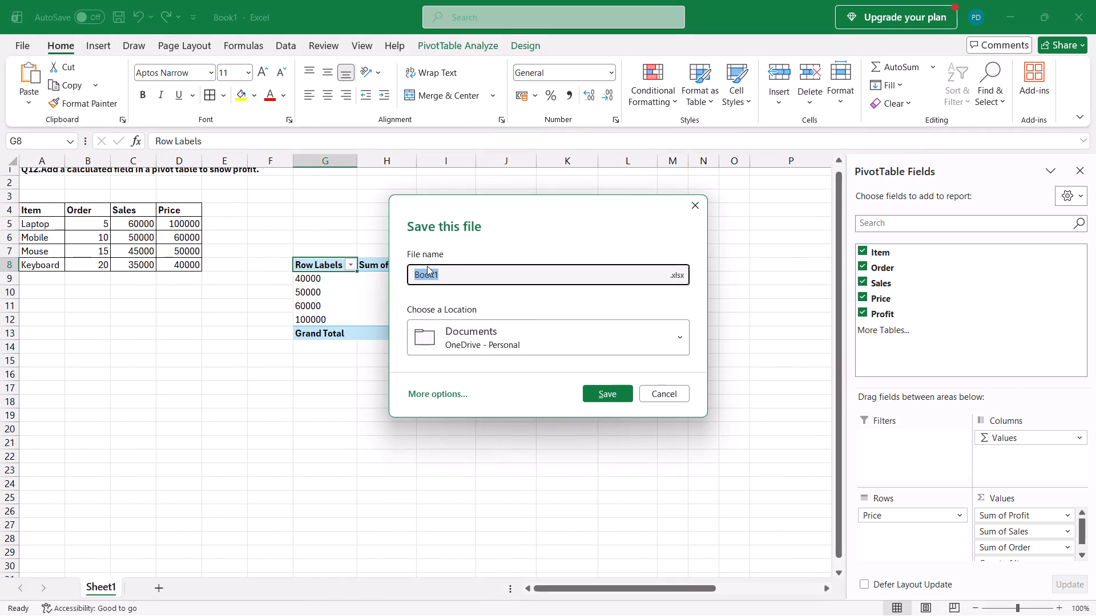
key(shift+q)
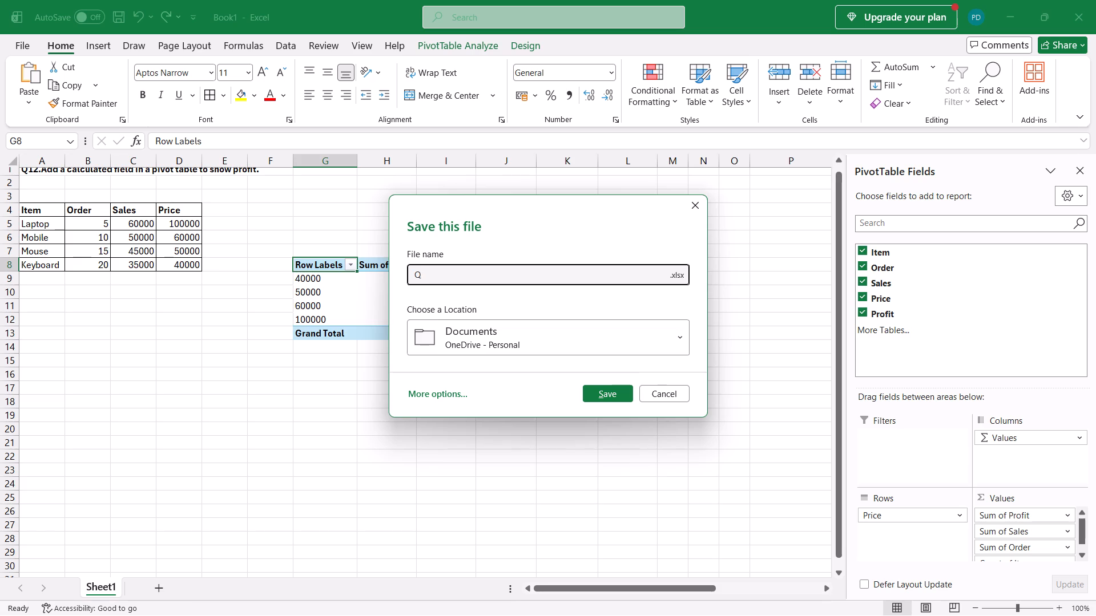
key(BackSpace)
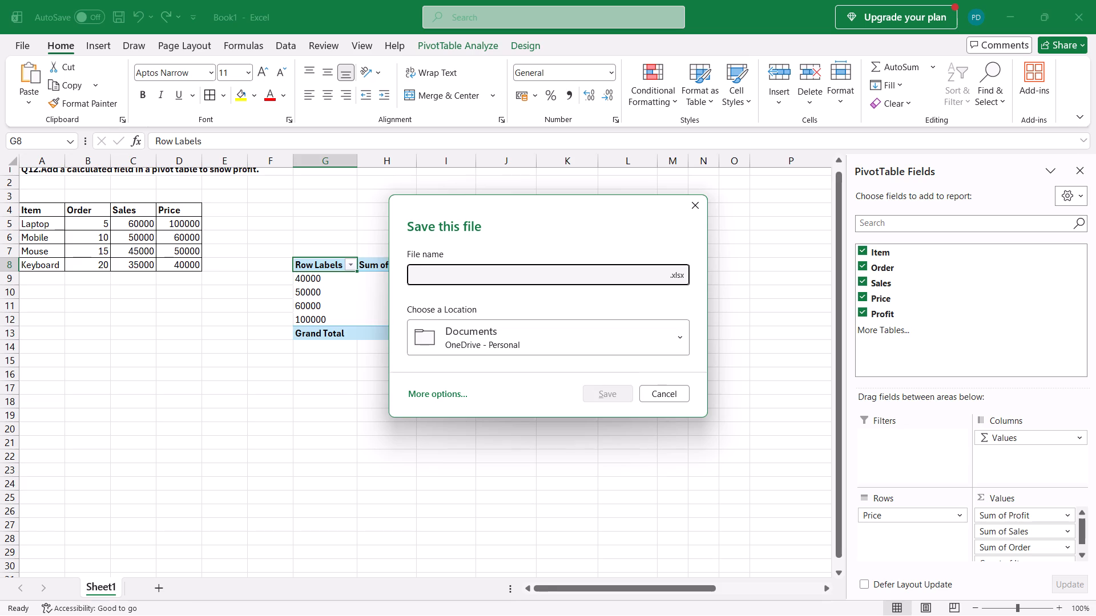
key(shift+s)
key(BackSpace)
text(KA=)
key(BackSpace)
key(equal)
key(BackSpace)
key(BackSpace)
key(BackSpace)
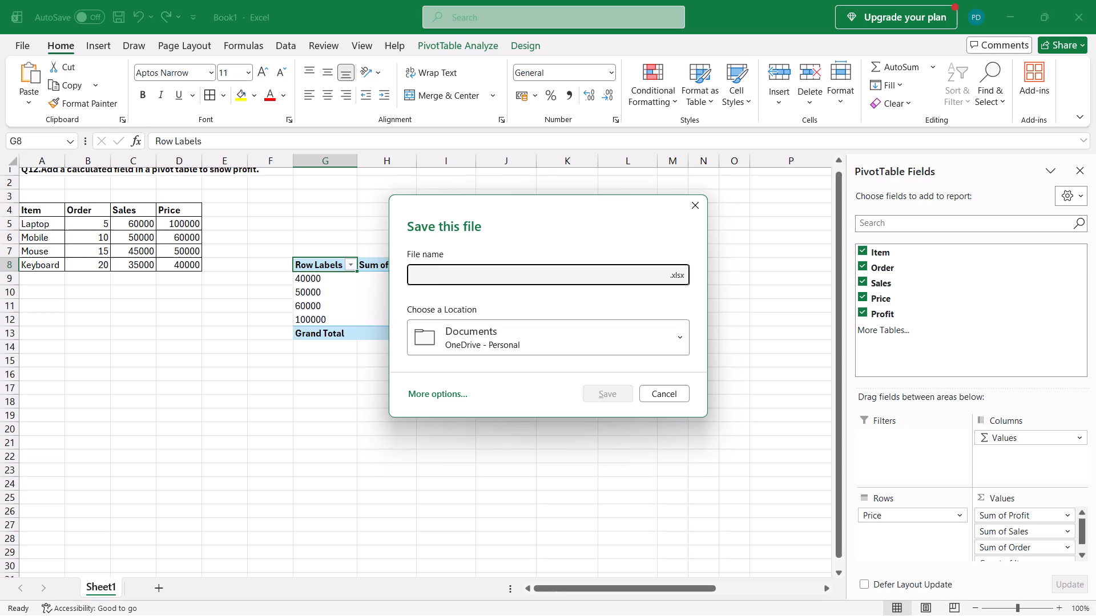
text(Asss)
key(BackSpace)
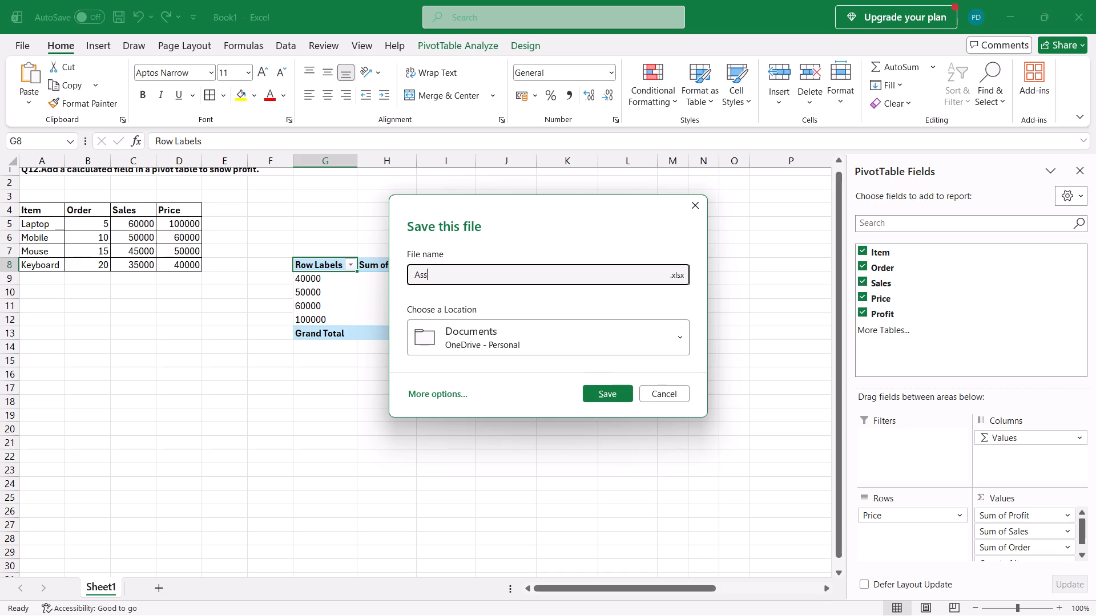
text(igm)
key(BackSpace)
text(nmenr)
key(BackSpace)
key(t)
key(space)
text(!2)
key(BackSpace)
key(BackSpace)
text(12)
key(Return)
key(Return)
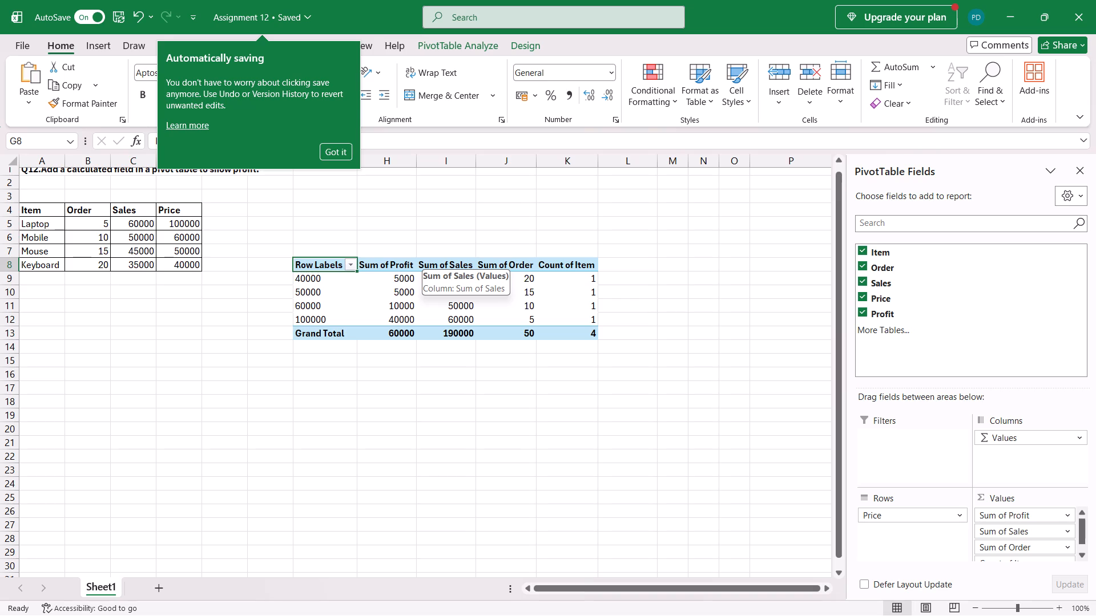
click(432, 416)
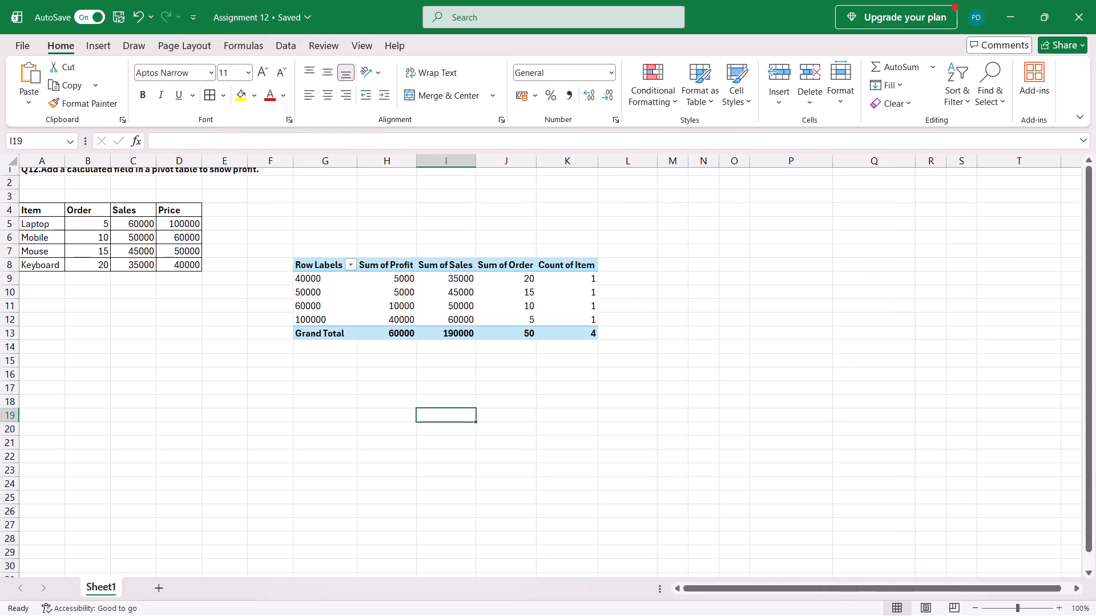